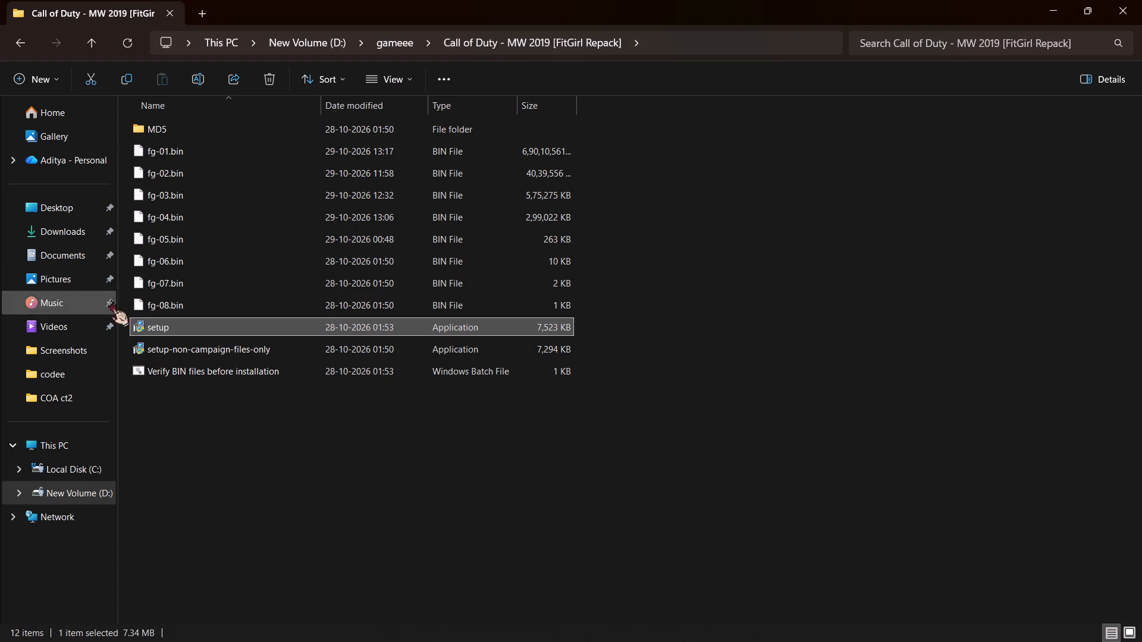
{"action": "left_click", "coordinate": [79, 231]}
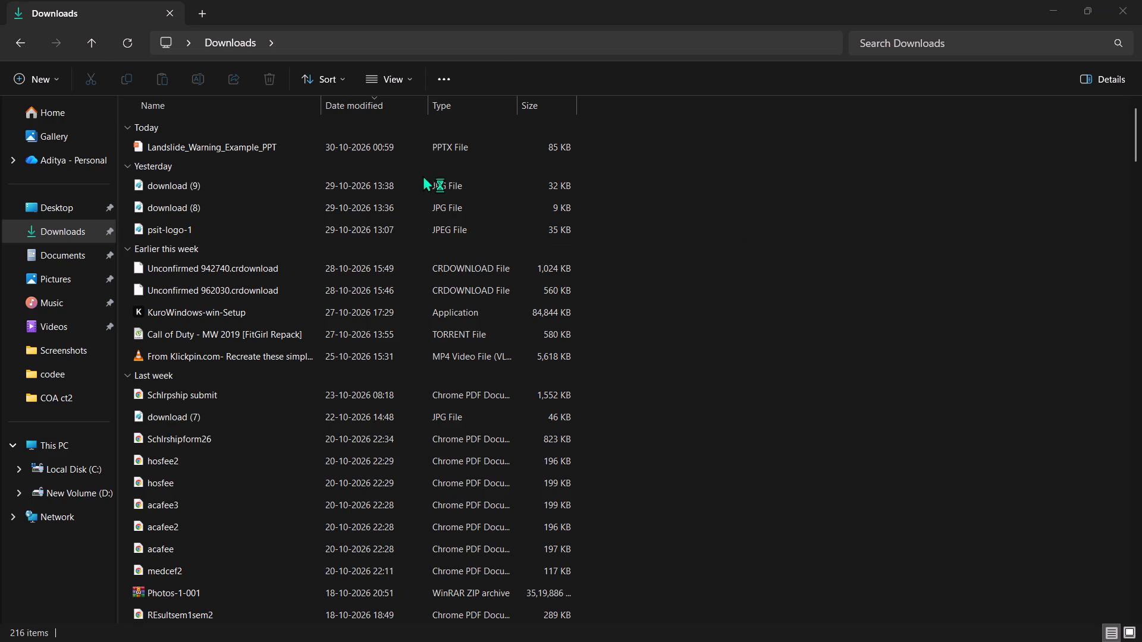
Set the NitroSense scenario profile to Daily Use with the Balanced mode, and close the NitroSense window.
{"action": "left_click", "coordinate": [971, 92]}
{"action": "left_click", "coordinate": [962, 138]}
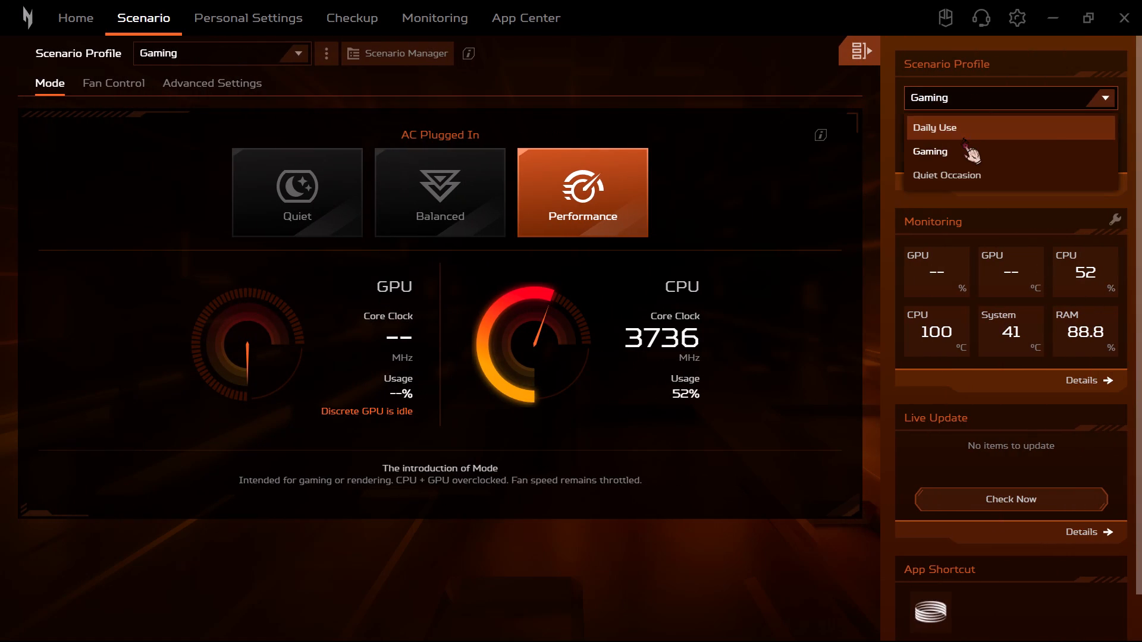
{"action": "left_click", "coordinate": [964, 134]}
{"action": "left_click", "coordinate": [464, 147]}
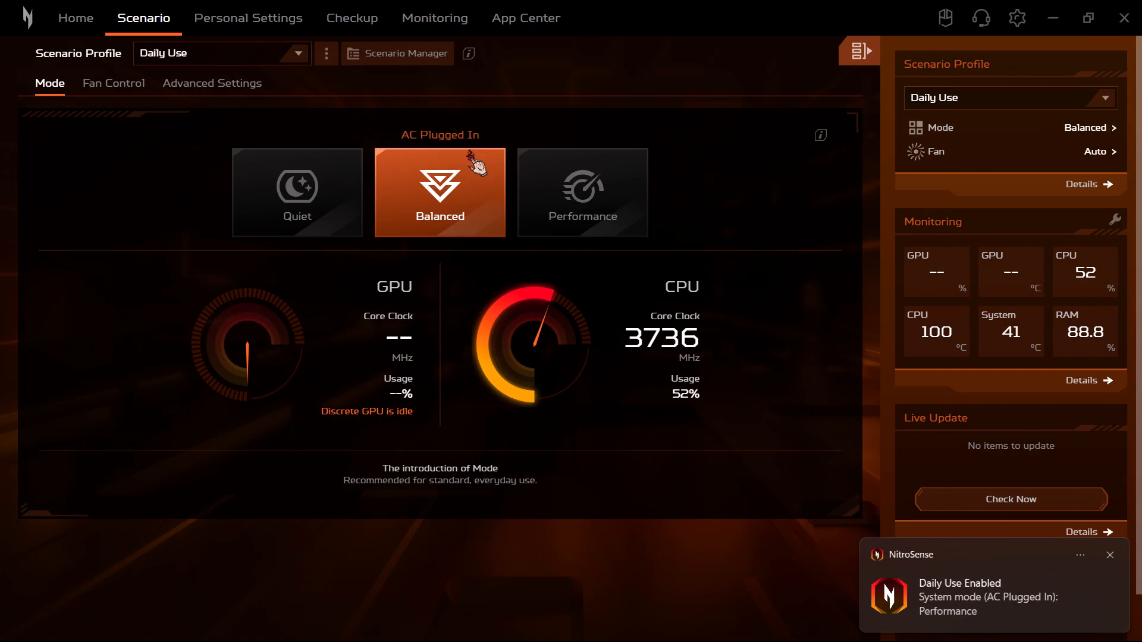
{"action": "left_click", "coordinate": [1141, 0]}
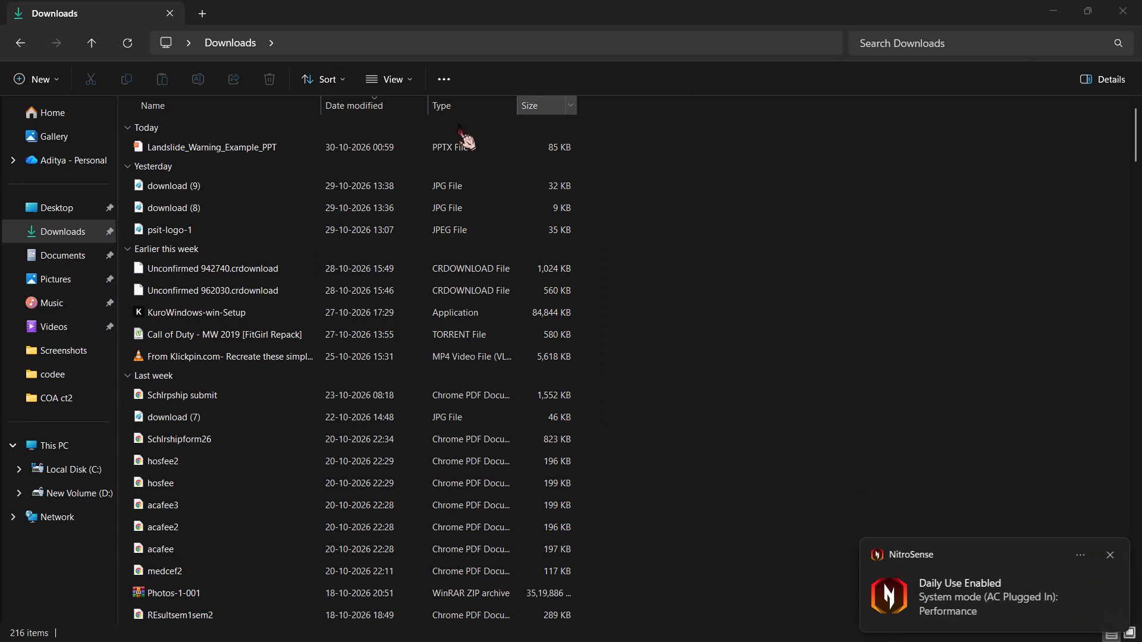
Open Landslide_Warning_Example_PPT from Downloads in WPS Office and go to the Our objective slide.
{"action": "double_click", "coordinate": [293, 150]}
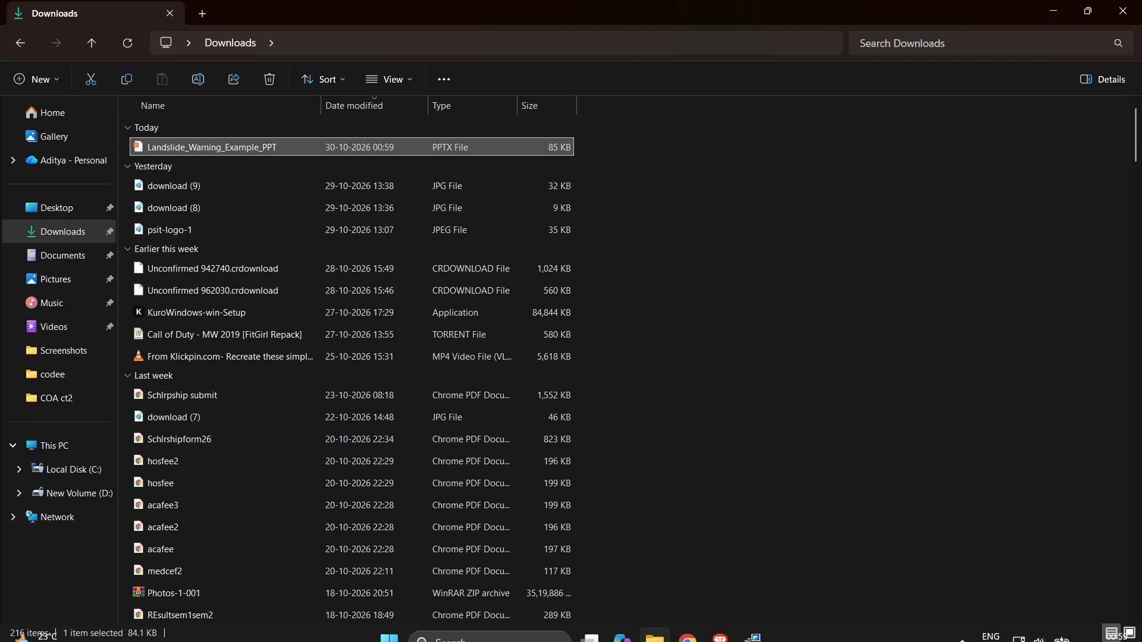
{"action": "right_click", "coordinate": [379, 139]}
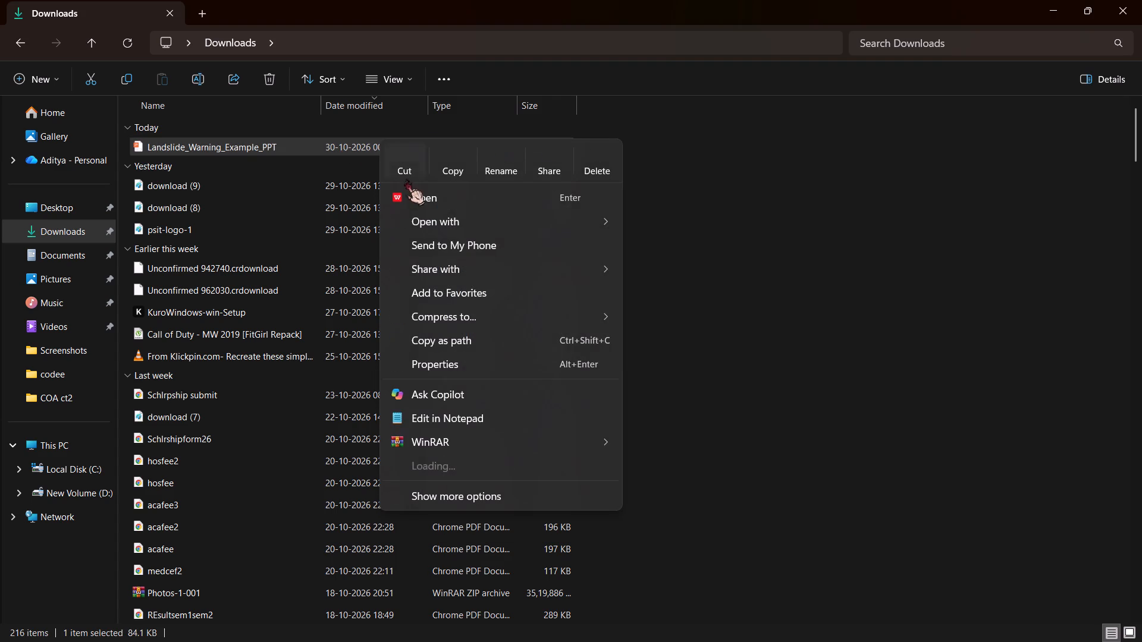
{"action": "left_click", "coordinate": [416, 190]}
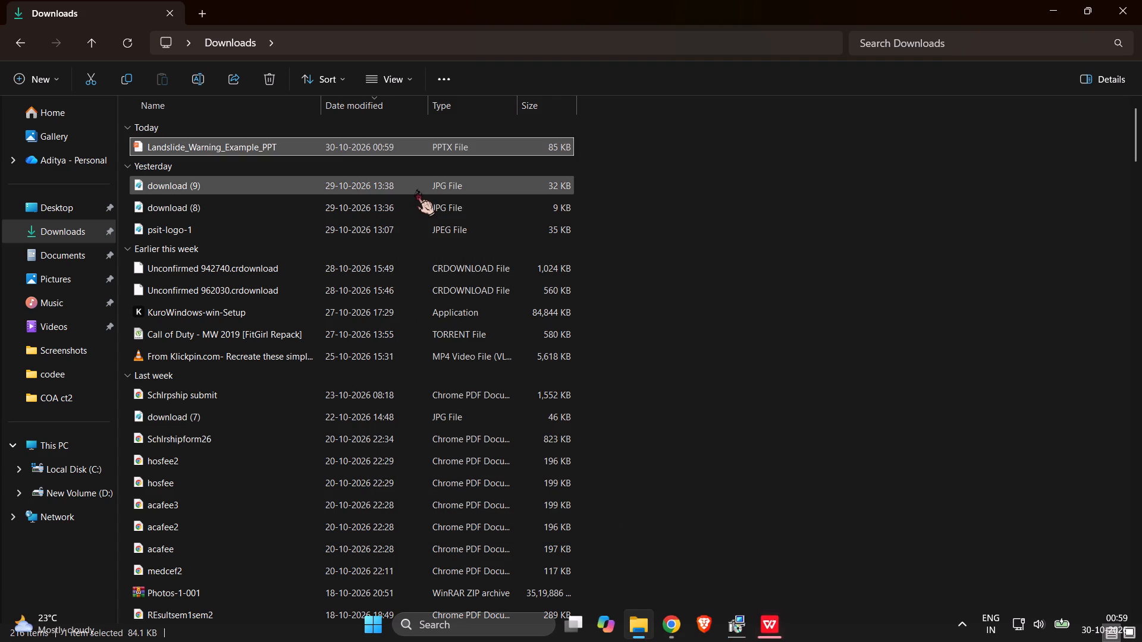
{"action": "left_click", "coordinate": [782, 623]}
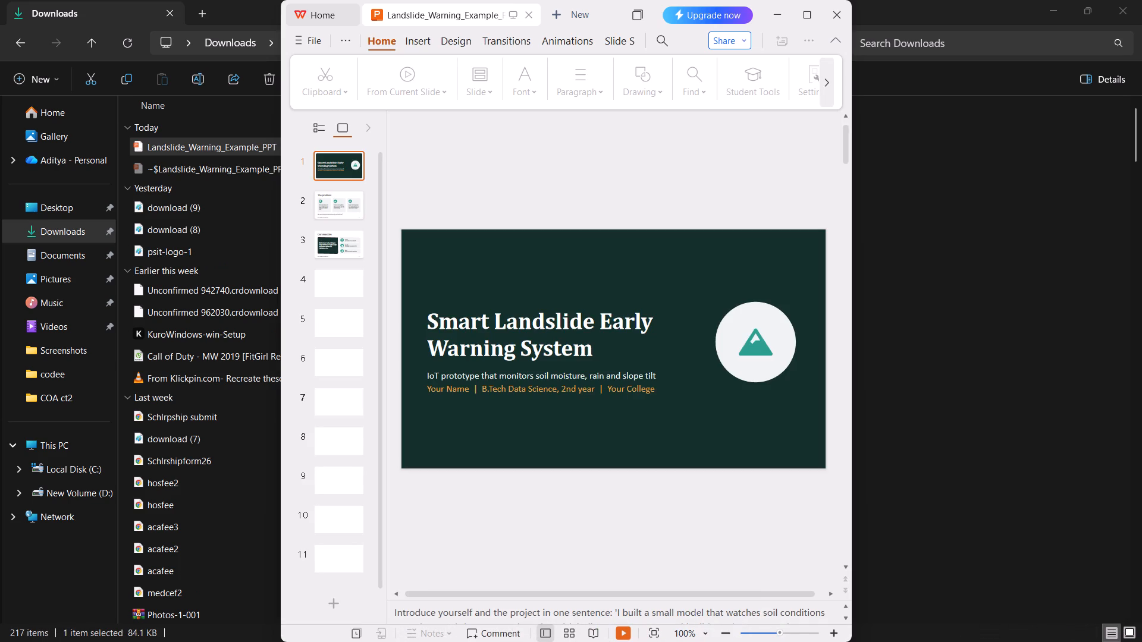
{"action": "left_click", "coordinate": [324, 212]}
{"action": "left_click", "coordinate": [346, 241]}
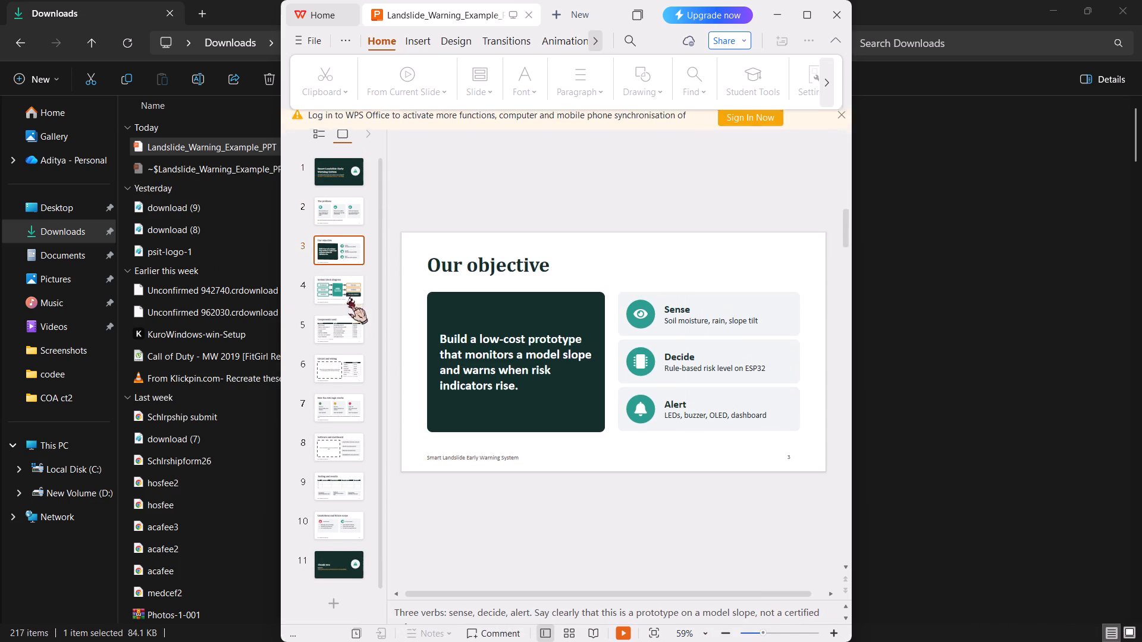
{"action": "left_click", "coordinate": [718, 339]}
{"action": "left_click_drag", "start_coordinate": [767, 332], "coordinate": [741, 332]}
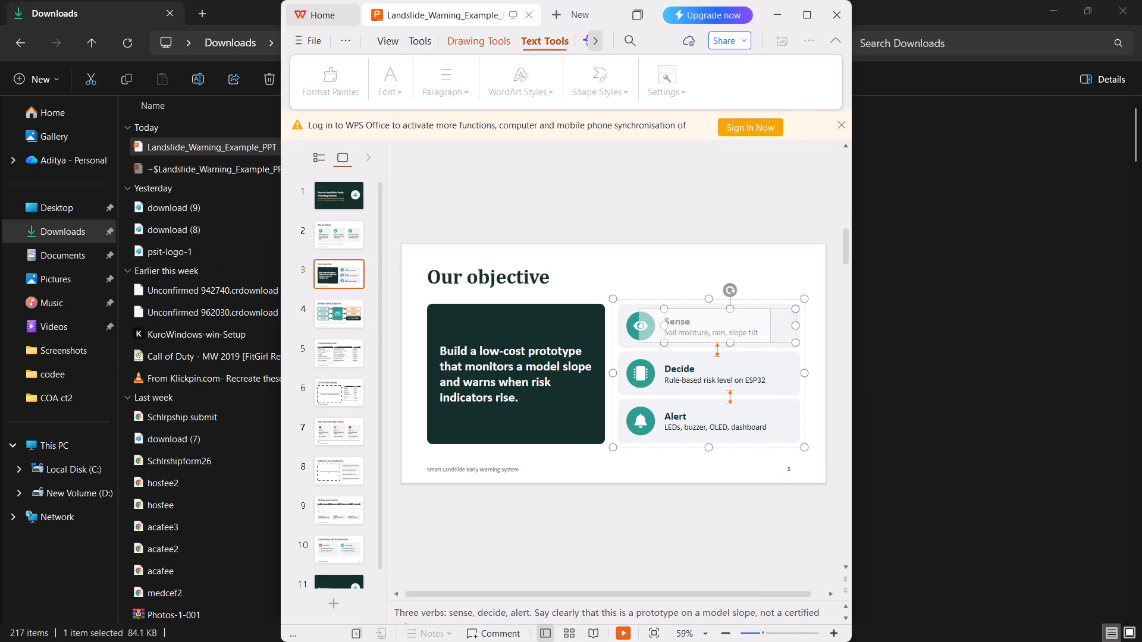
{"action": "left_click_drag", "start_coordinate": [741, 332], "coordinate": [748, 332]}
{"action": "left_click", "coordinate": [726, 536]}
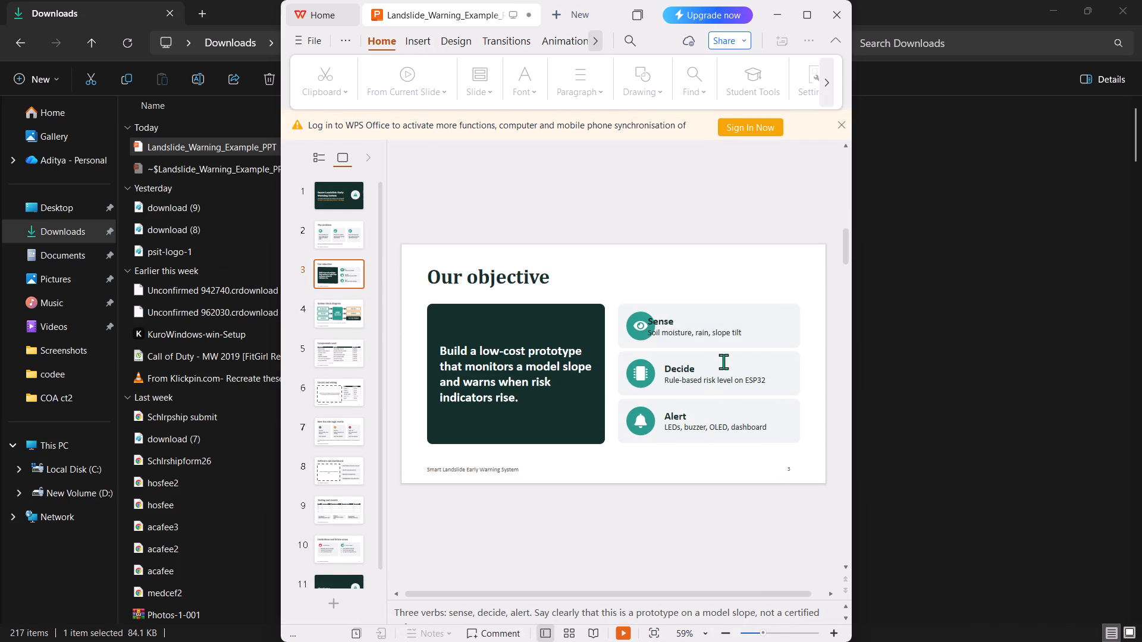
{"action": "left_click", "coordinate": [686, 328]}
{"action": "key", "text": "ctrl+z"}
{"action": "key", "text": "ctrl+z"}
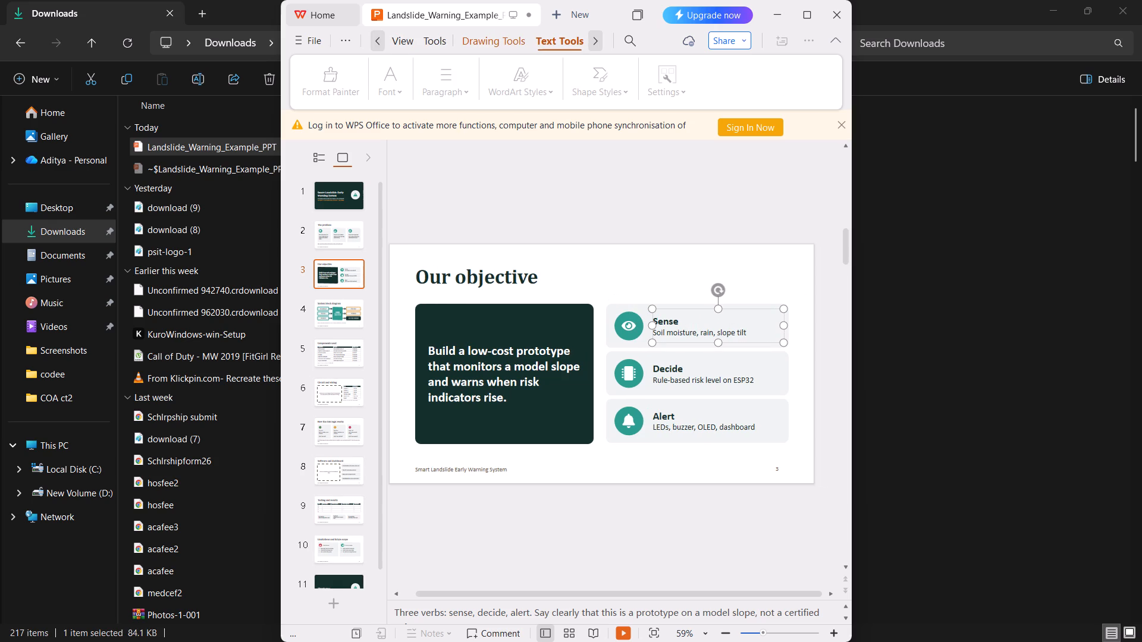
Copy the Sense description "Soil moisture, rain, slope tilt" from the Our objective slide and maximize the WPS Office window.
{"action": "left_click", "coordinate": [679, 511]}
{"action": "left_click_drag", "start_coordinate": [654, 332], "coordinate": [658, 332]}
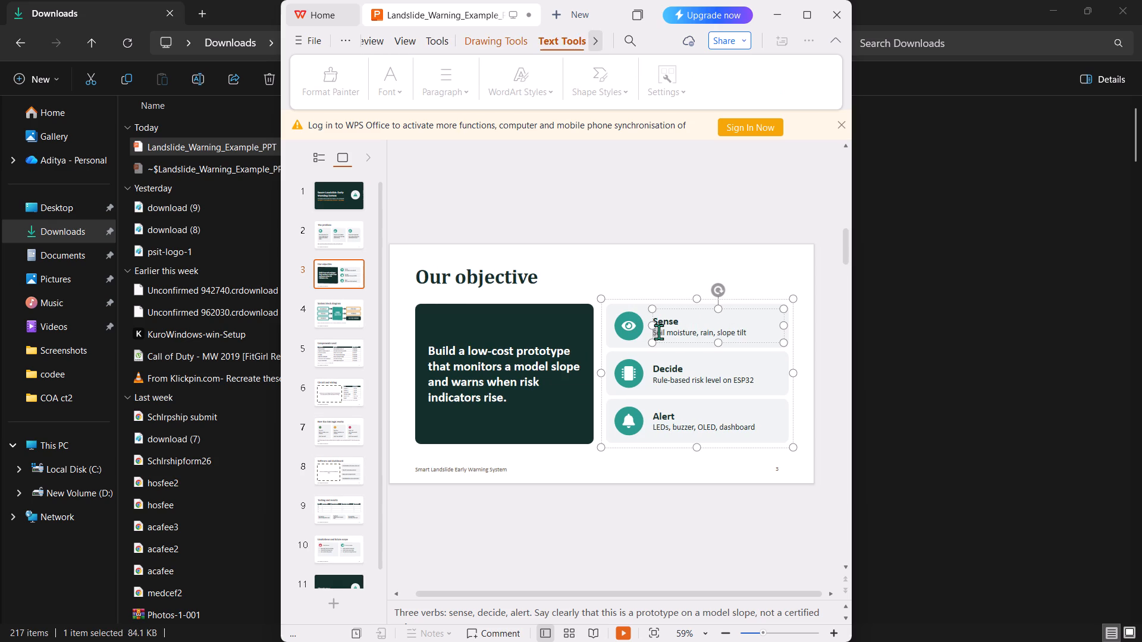
{"action": "left_click_drag", "start_coordinate": [658, 332], "coordinate": [751, 331]}
{"action": "key", "text": "ctrl+c"}
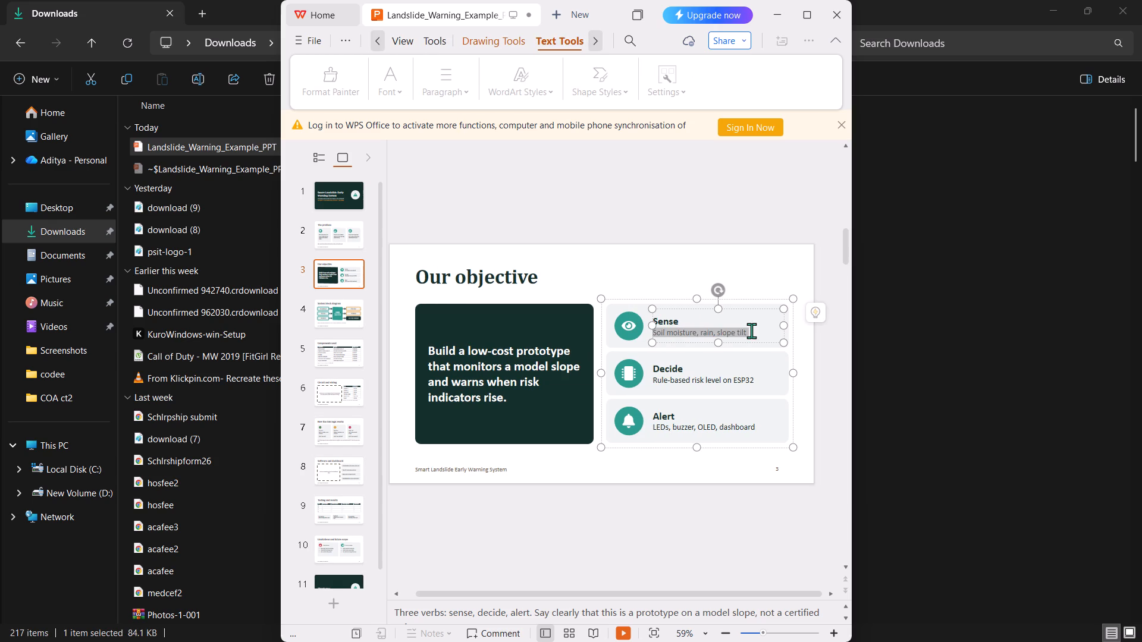
{"action": "left_click", "coordinate": [800, 21]}
Switch to the Adobe Express design, replace the subheading placeholder with "Soil moisture, rain, slope tilt" and place it directly beneath Sense.
{"action": "key", "text": "alt+Tab"}
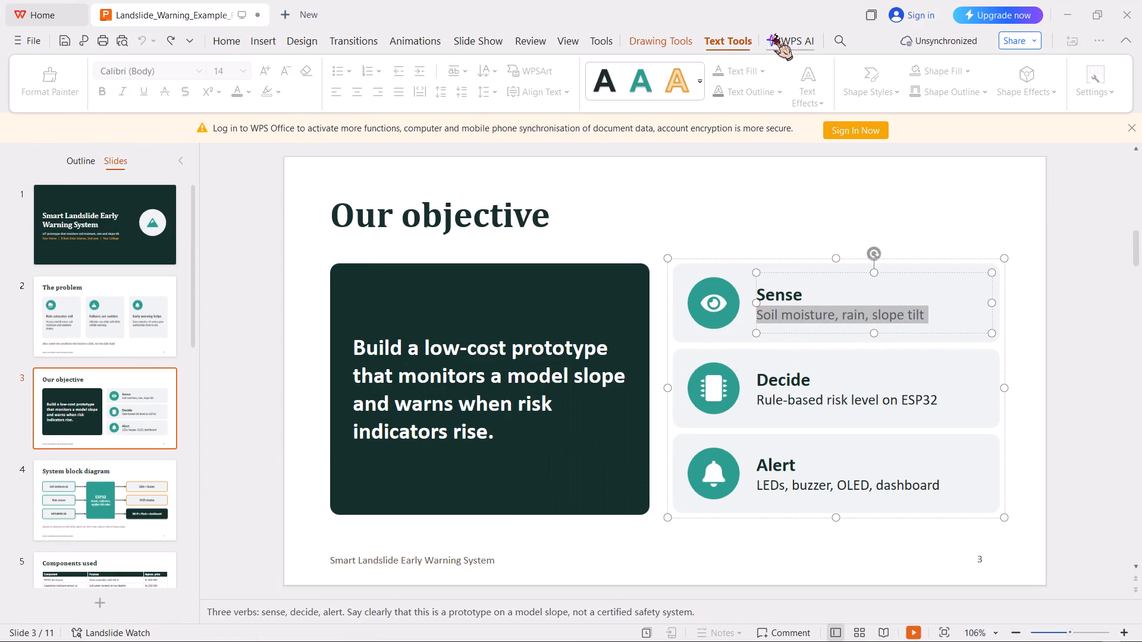
{"action": "key", "text": "alt+Tab"}
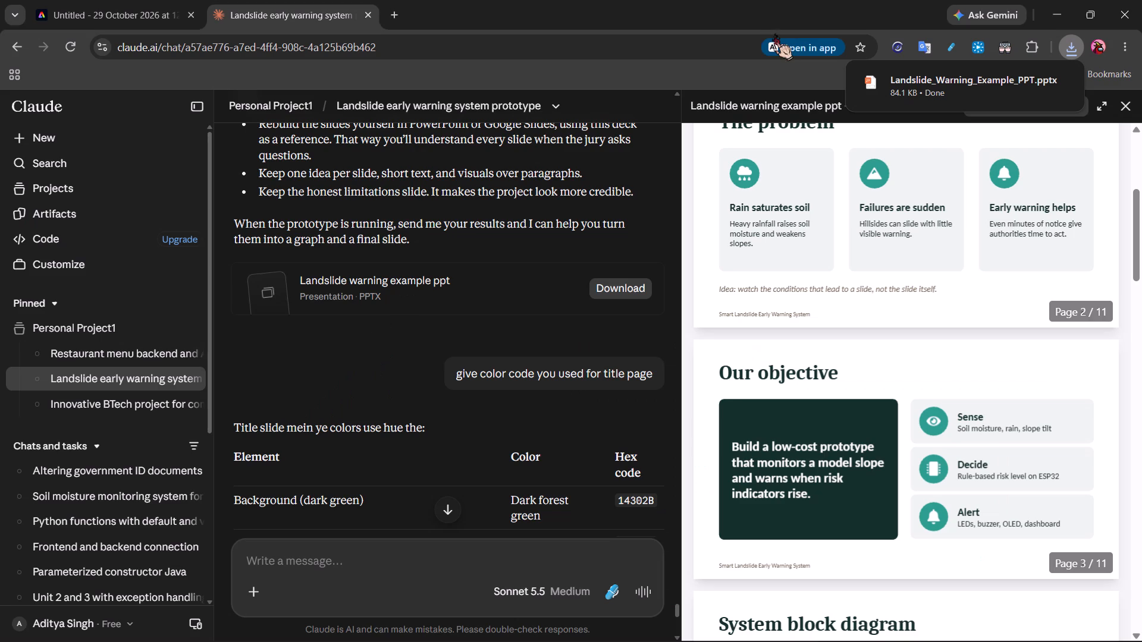
{"action": "left_click", "coordinate": [0, 0]}
{"action": "left_click", "coordinate": [84, 0]}
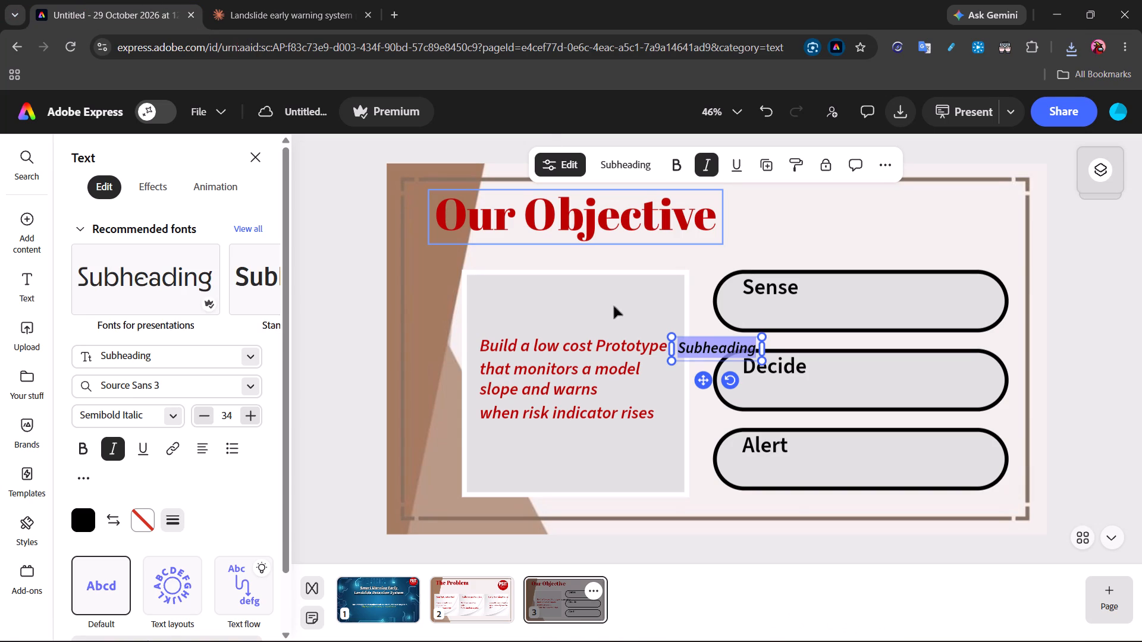
{"action": "key", "text": "ctrl+v"}
{"action": "left_click", "coordinate": [738, 348], "text": "ctrl"}
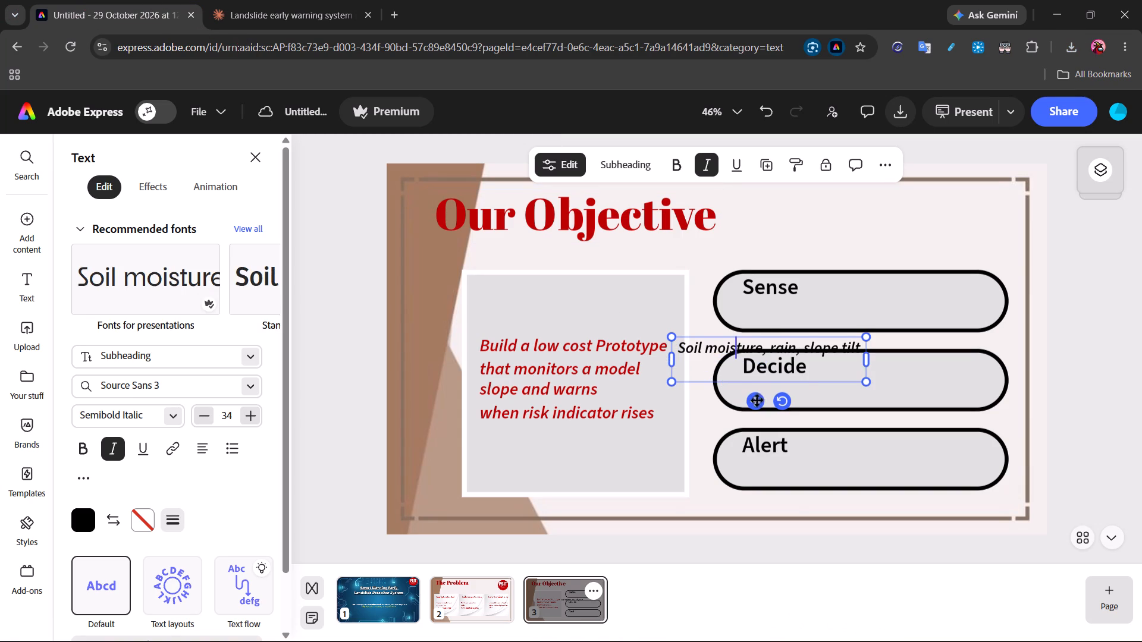
{"action": "left_click_drag", "start_coordinate": [757, 401], "coordinate": [821, 358]}
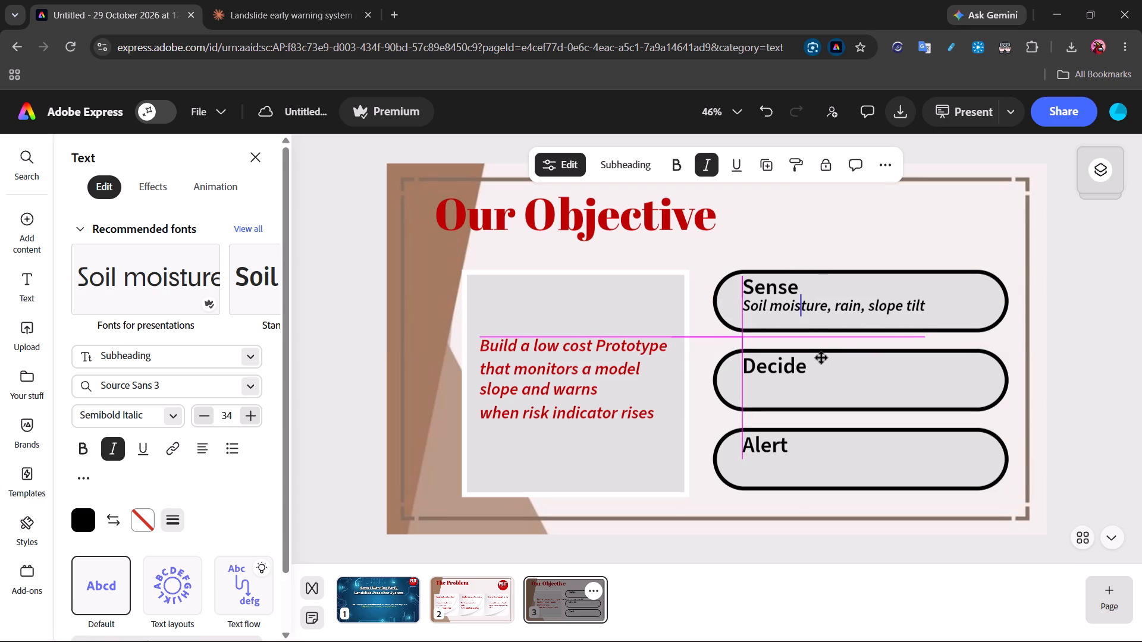
{"action": "left_click_drag", "start_coordinate": [821, 358], "coordinate": [821, 361]}
{"action": "left_click", "coordinate": [903, 398]}
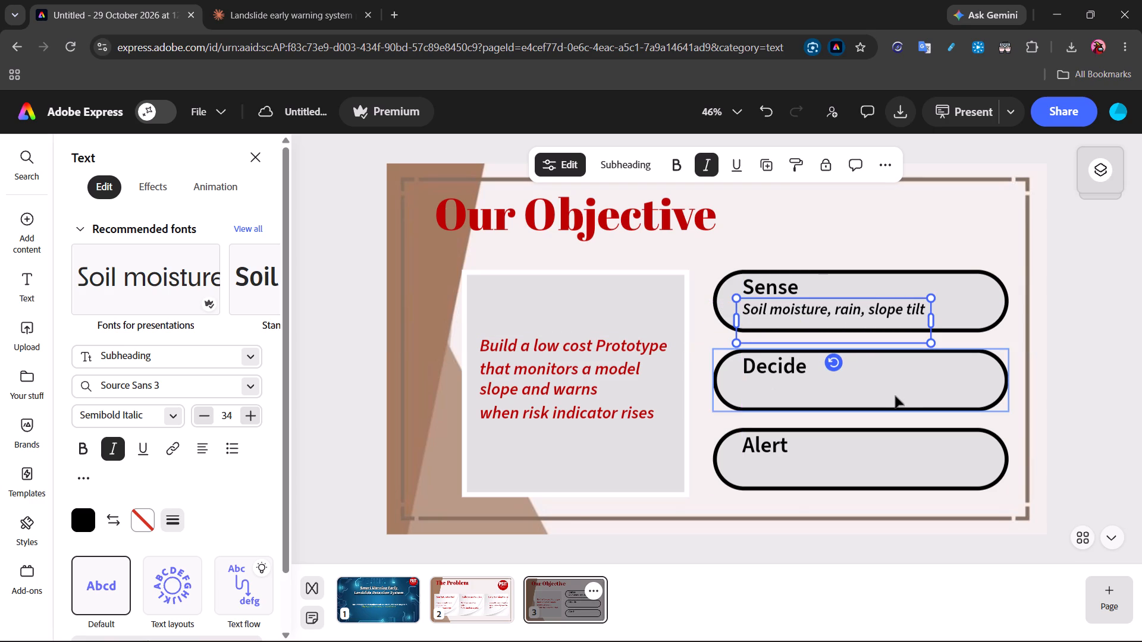
{"action": "left_click", "coordinate": [689, 435]}
{"action": "left_click", "coordinate": [702, 432]}
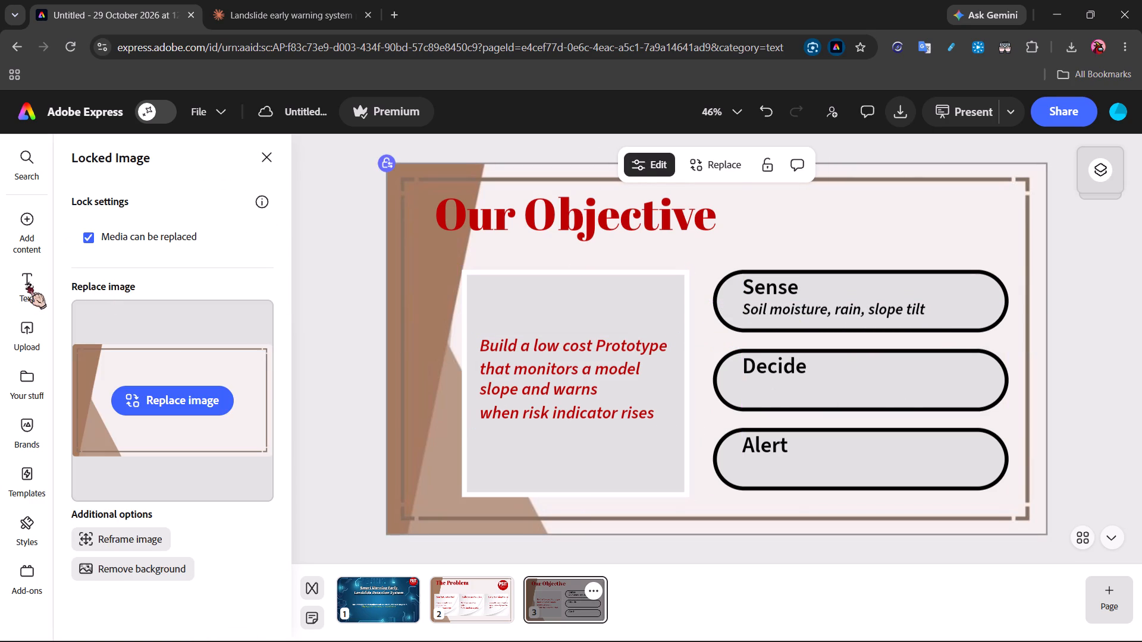
Add another subheading text element to the Our Objective slide.
{"action": "left_click", "coordinate": [18, 282]}
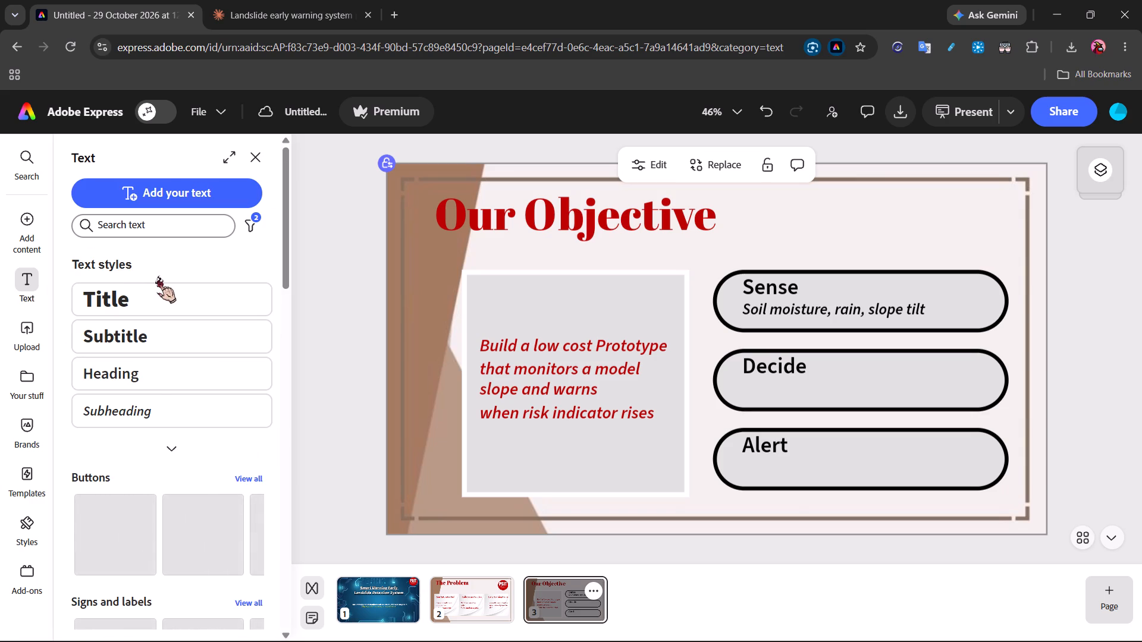
{"action": "left_click", "coordinate": [148, 401]}
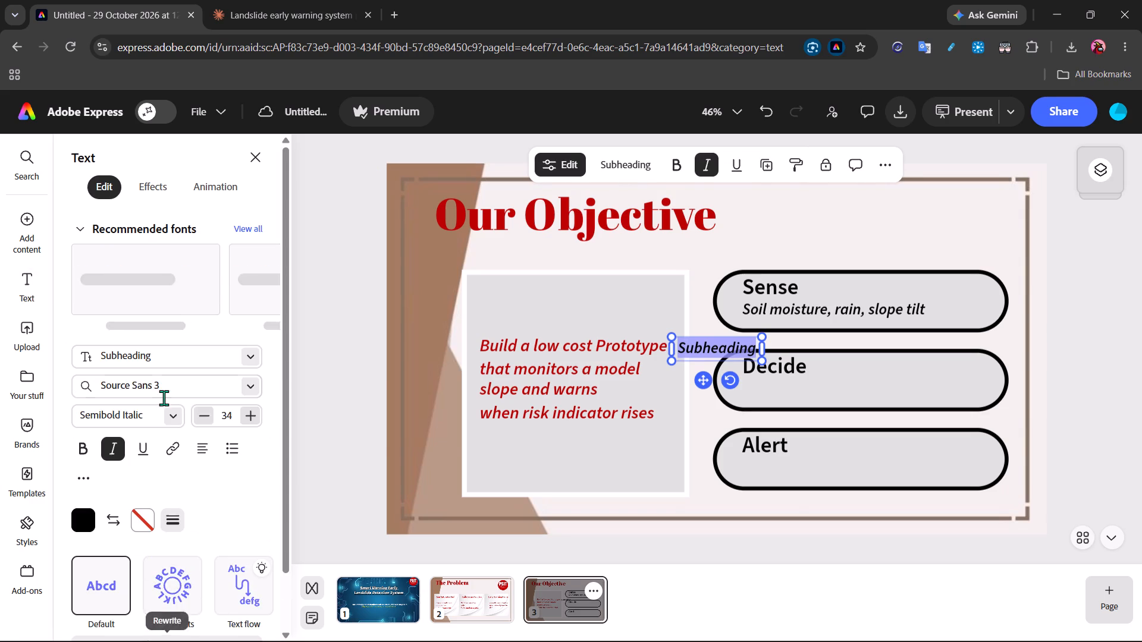
Switch to WPS Office and copy the Decide description "Rule-based risk level on ESP32" from the Our objective slide.
{"action": "key", "text": "alt+Tab"}
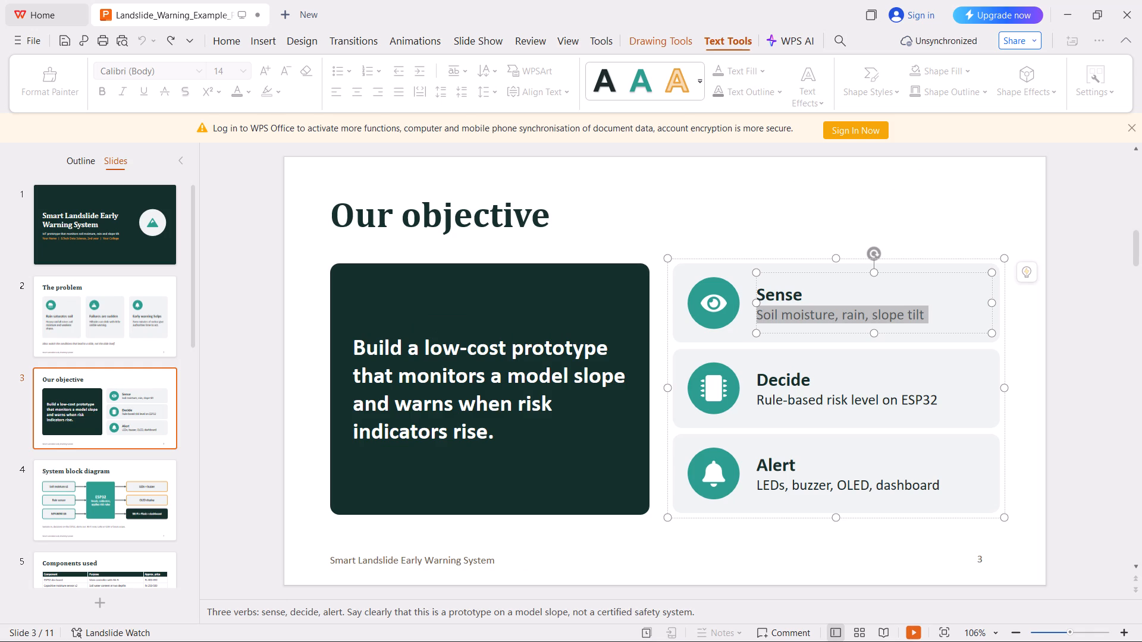
{"action": "left_click", "coordinate": [755, 487]}
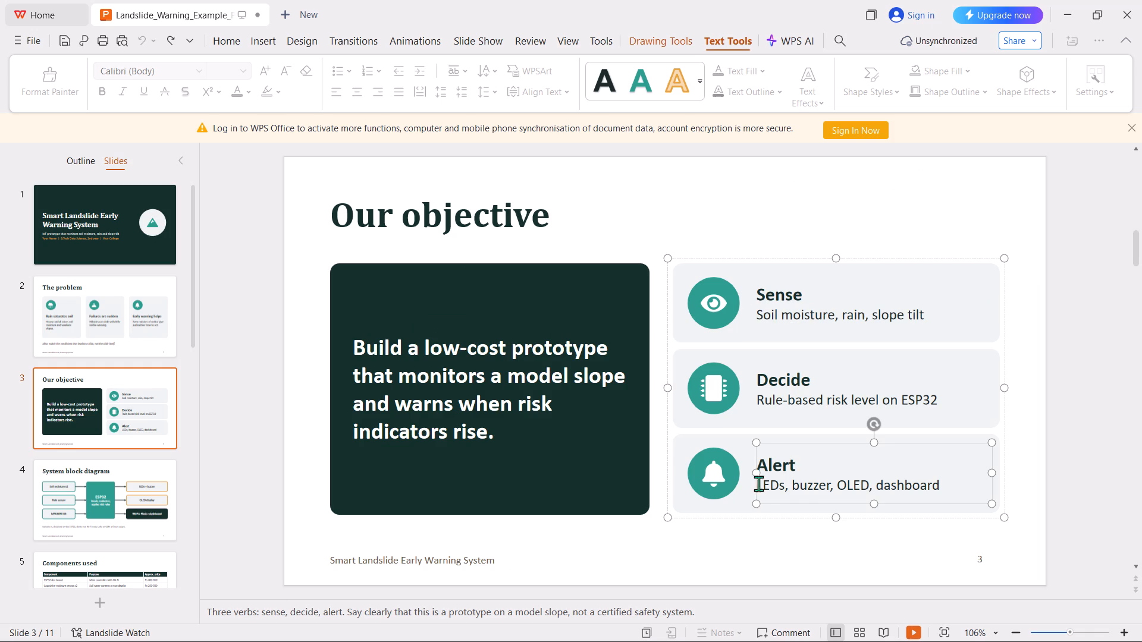
{"action": "left_click_drag", "start_coordinate": [759, 484], "coordinate": [940, 489]}
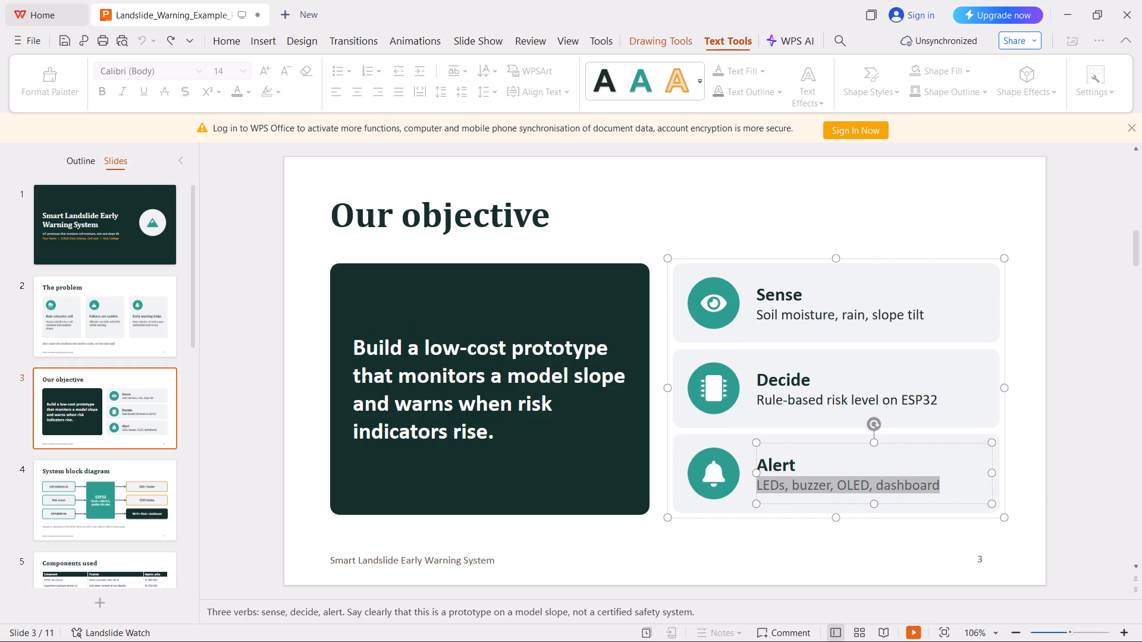
{"action": "left_click_drag", "start_coordinate": [937, 399], "coordinate": [795, 405]}
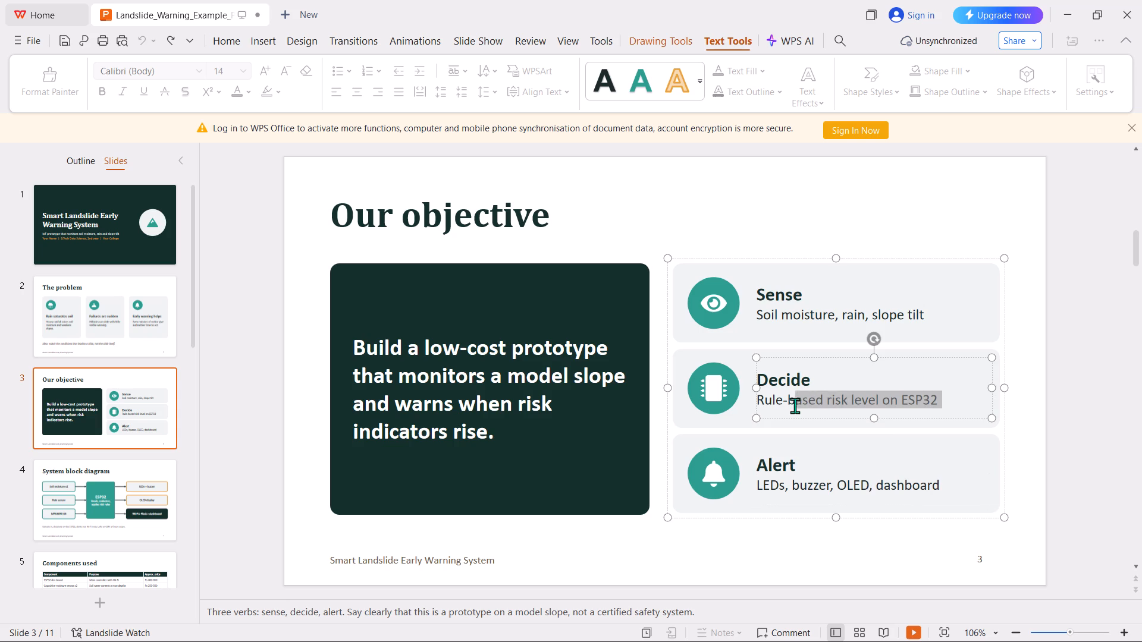
{"action": "left_click_drag", "start_coordinate": [795, 405], "coordinate": [760, 405]}
{"action": "key", "text": "ctrl+c"}
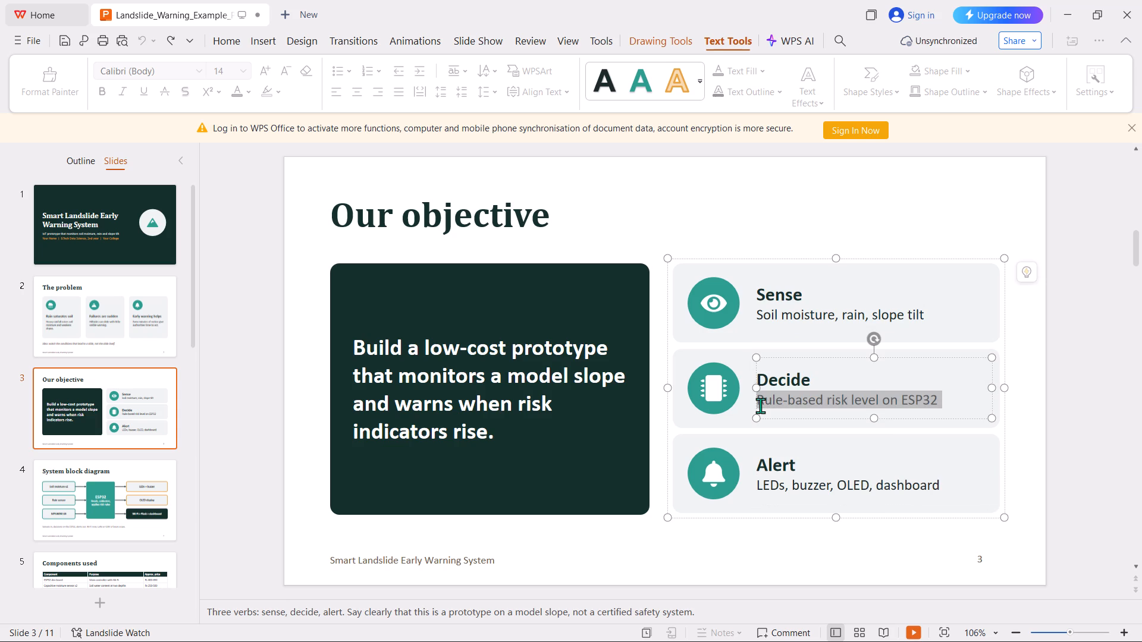
Switch to Adobe Express, replace the subheading placeholder with "Rule-based risk level on ESP32" and place it directly beneath Decide.
{"action": "key", "text": "alt+Tab"}
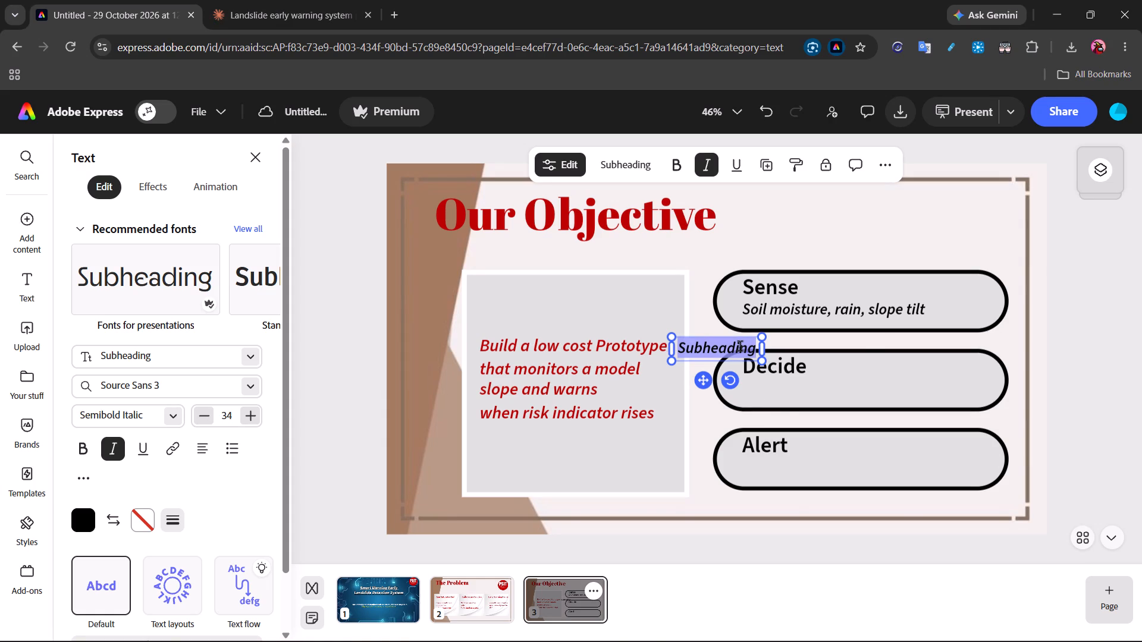
{"action": "key", "text": "ctrl+v"}
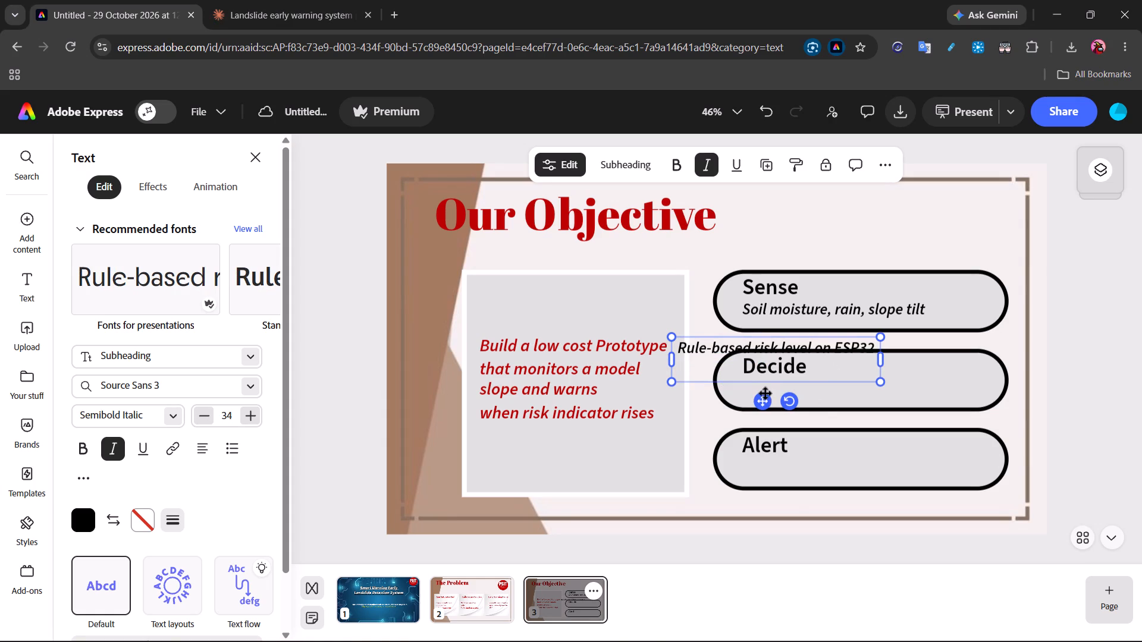
{"action": "left_click_drag", "start_coordinate": [762, 401], "coordinate": [823, 434]}
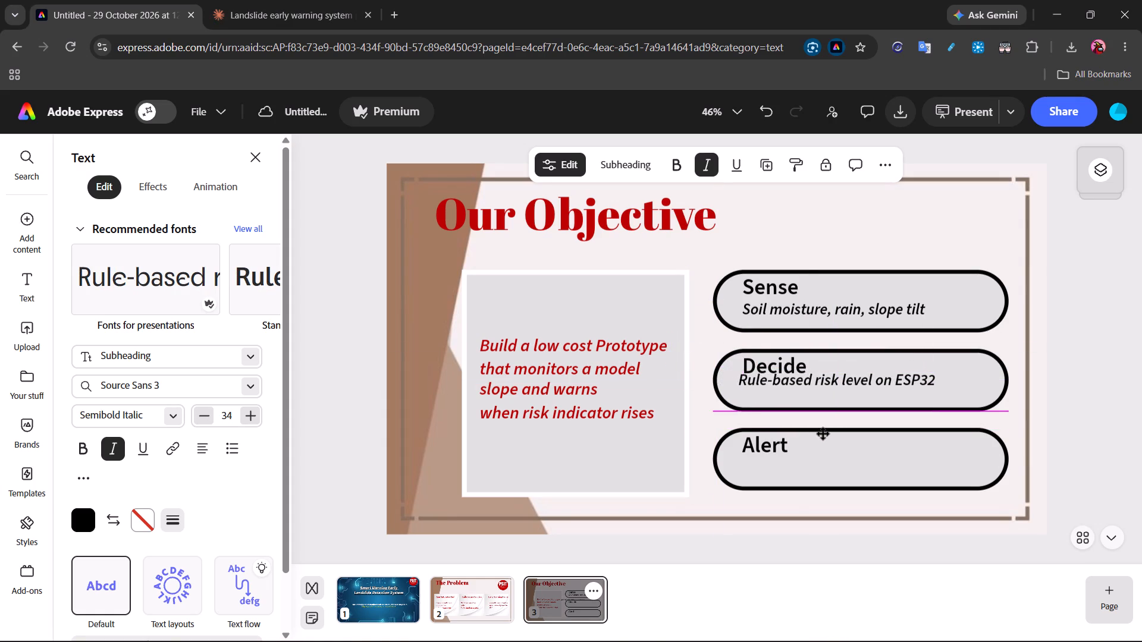
{"action": "left_click_drag", "start_coordinate": [823, 434], "coordinate": [824, 440]}
{"action": "left_click", "coordinate": [694, 514]}
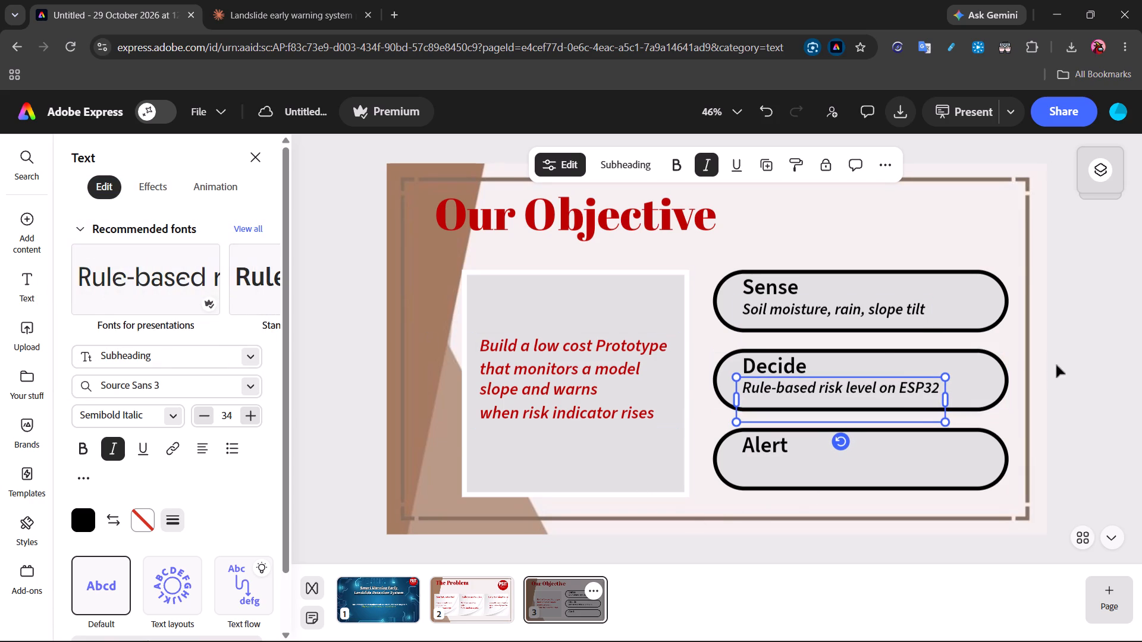
{"action": "left_click", "coordinate": [1096, 372]}
Add one more subheading text element to the Our Objective slide.
{"action": "left_click", "coordinate": [27, 291]}
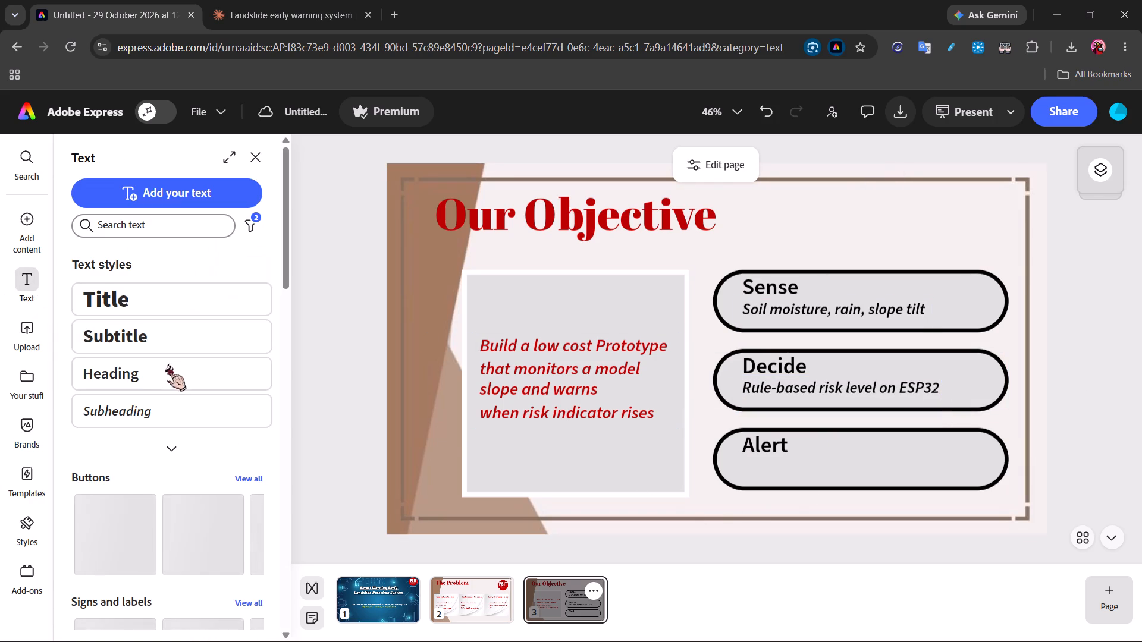
{"action": "left_click", "coordinate": [170, 413]}
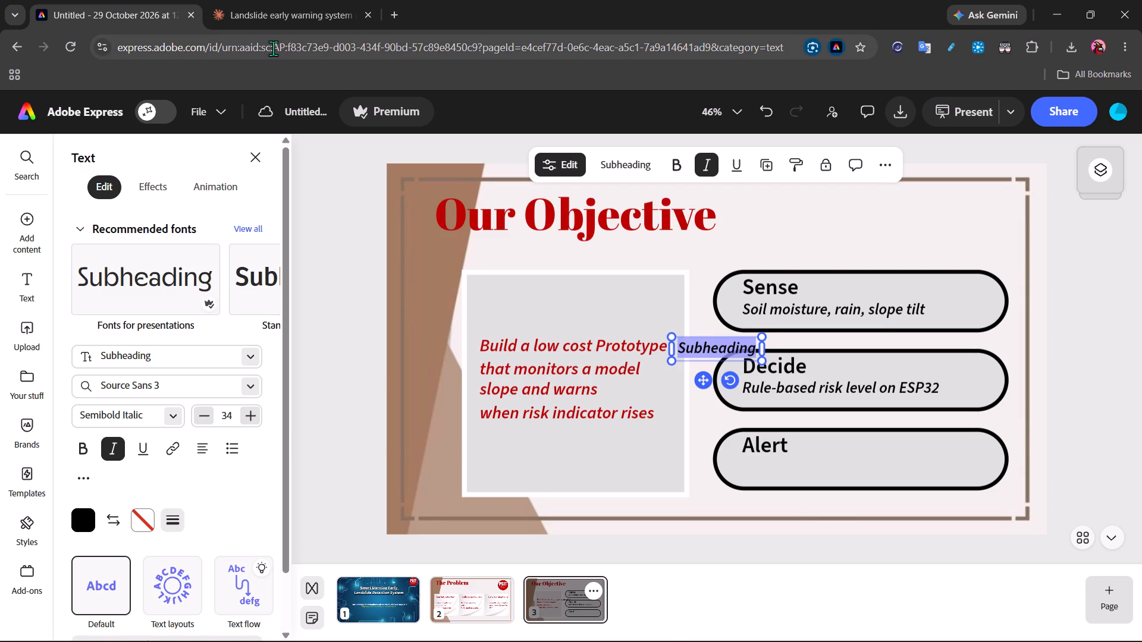
Switch to WPS Office and copy the Alert description "LEDs, buzzer, OLED, dashboard" from the Our objective slide.
{"action": "key", "text": "alt+Tab"}
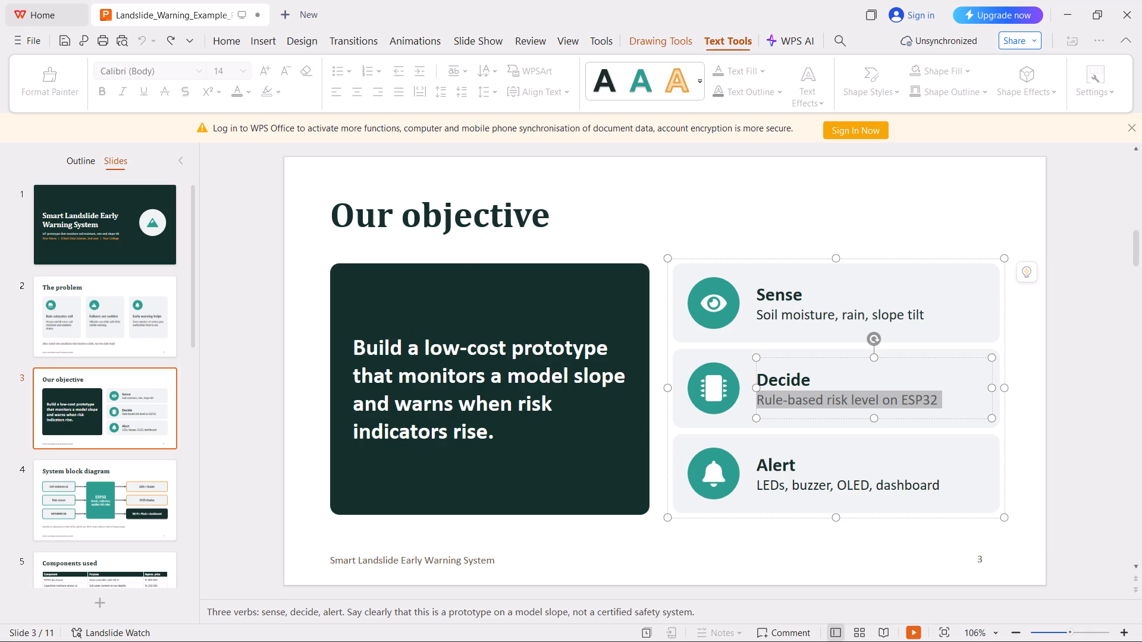
{"action": "left_click_drag", "start_coordinate": [758, 485], "coordinate": [940, 485]}
{"action": "key", "text": "ctrl+c"}
Switch to Adobe Express, replace the subheading placeholder with "LEDs, buzzer, OLED, dashboard" and place it directly beneath Alert.
{"action": "key", "text": "alt+Tab"}
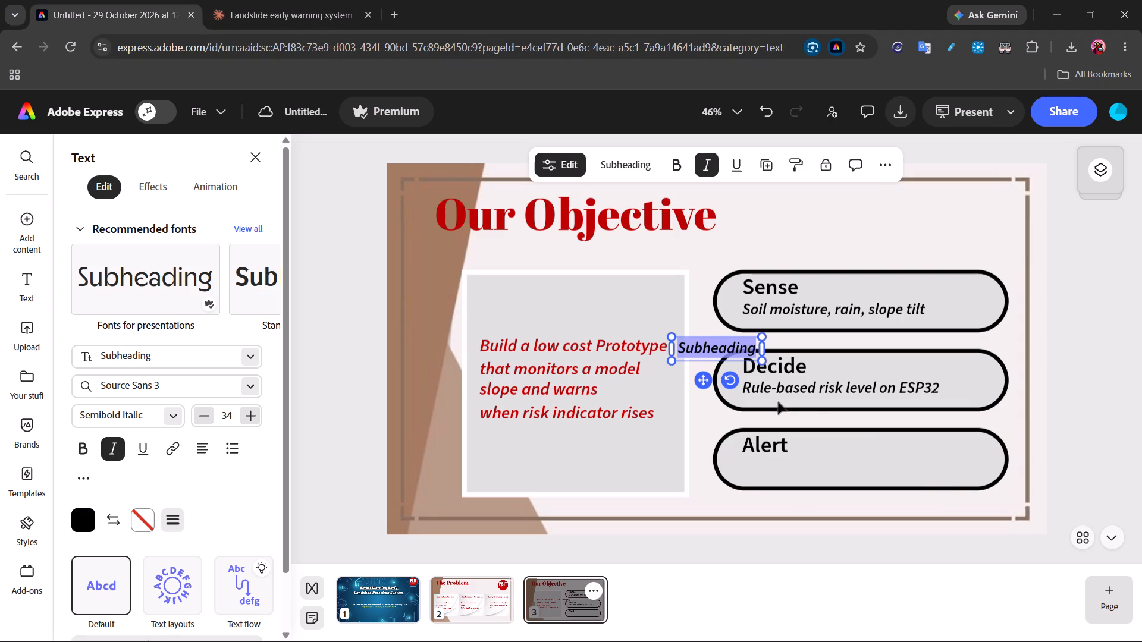
{"action": "key", "text": "ctrl+v"}
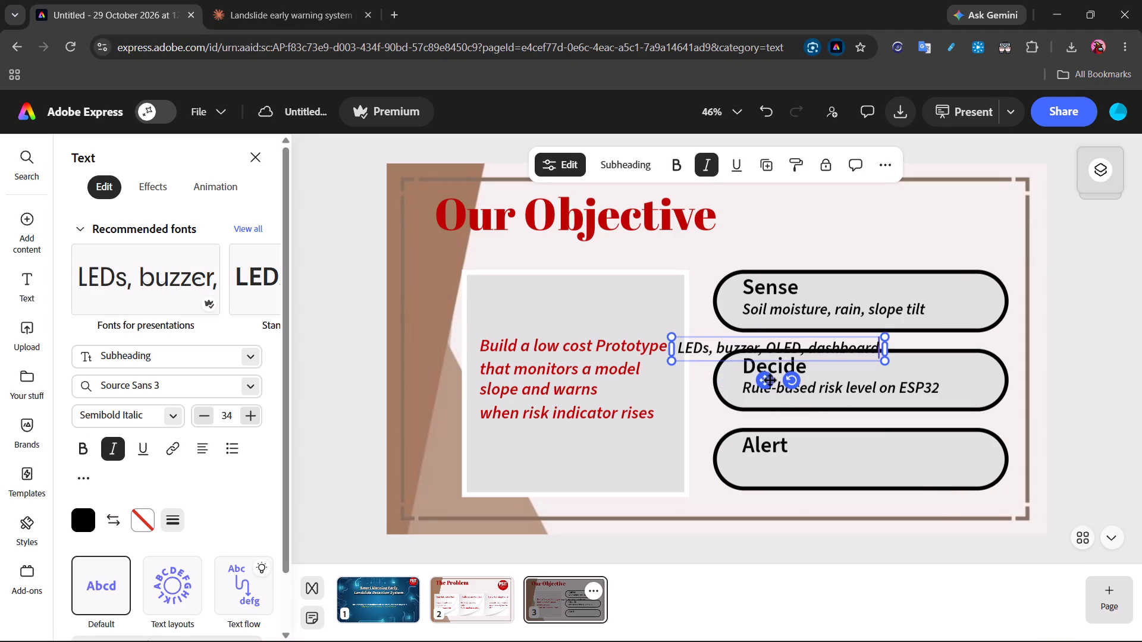
{"action": "left_click_drag", "start_coordinate": [766, 382], "coordinate": [833, 499]}
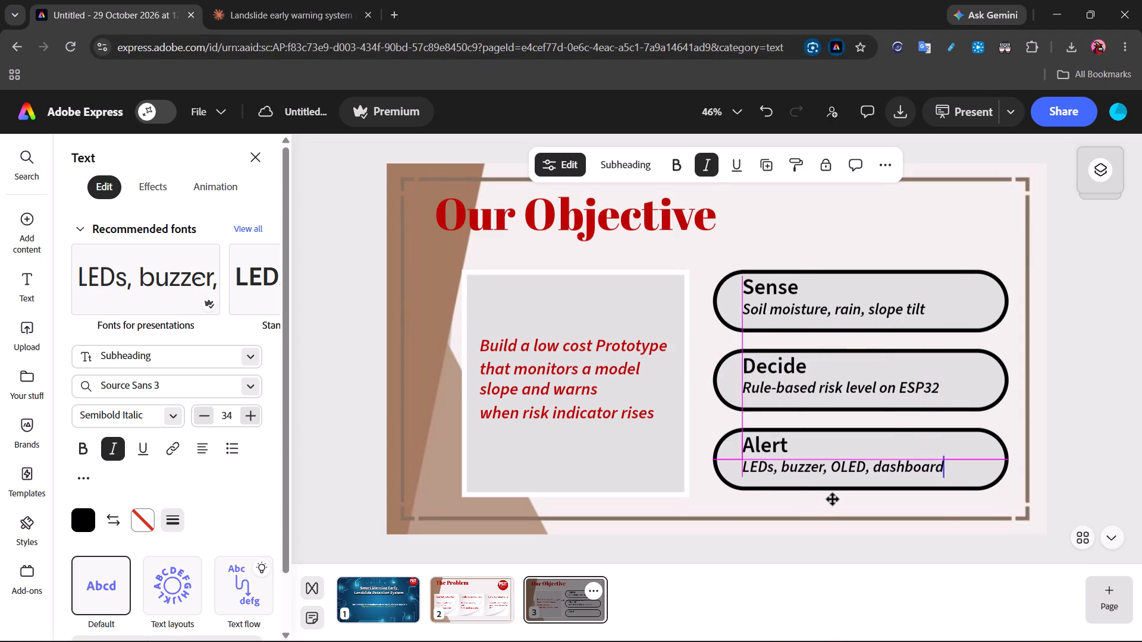
{"action": "left_click_drag", "start_coordinate": [833, 499], "coordinate": [832, 498]}
{"action": "left_click", "coordinate": [1081, 468]}
{"action": "left_click", "coordinate": [1062, 438]}
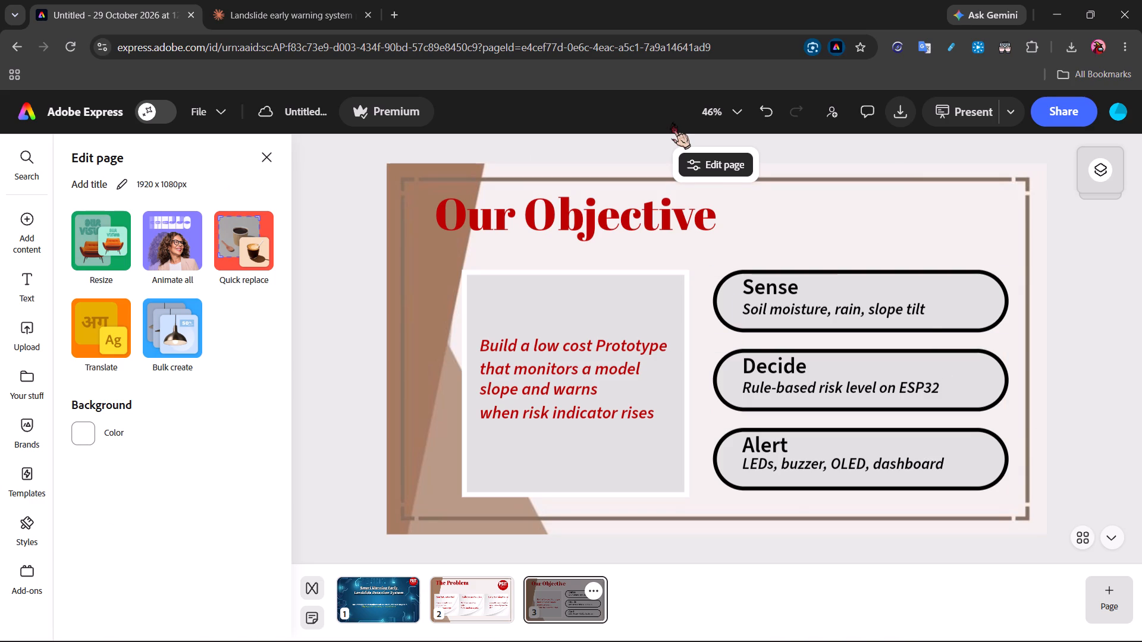
Preview the presentation full screen from the title slide through the Our Objective slide, and exit the preview.
{"action": "left_click", "coordinate": [370, 600]}
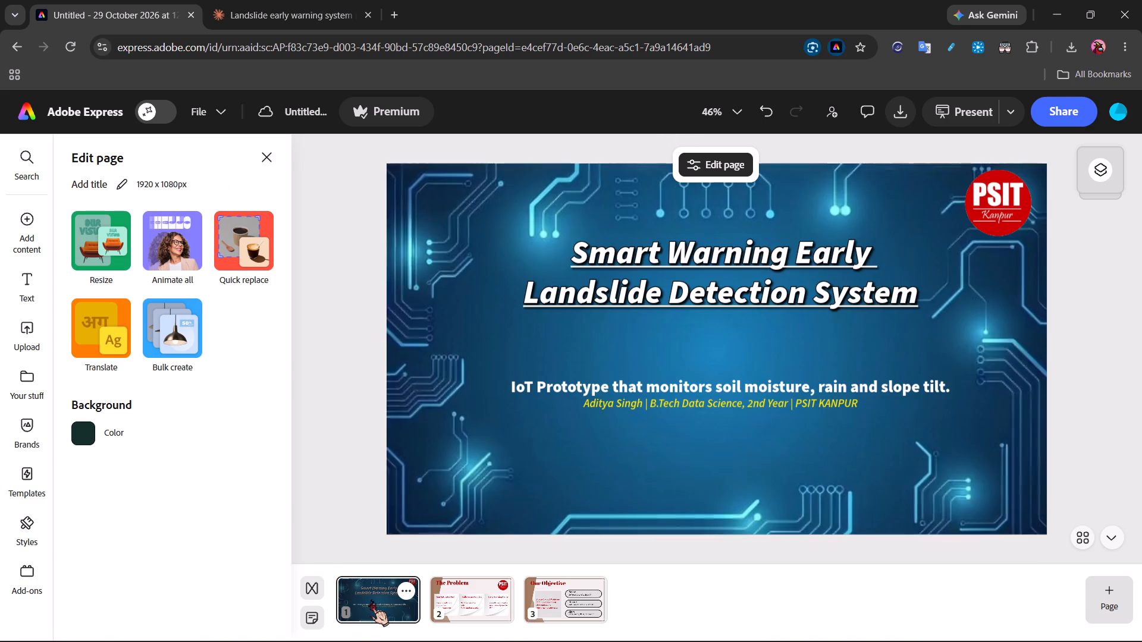
{"action": "left_click", "coordinate": [967, 112]}
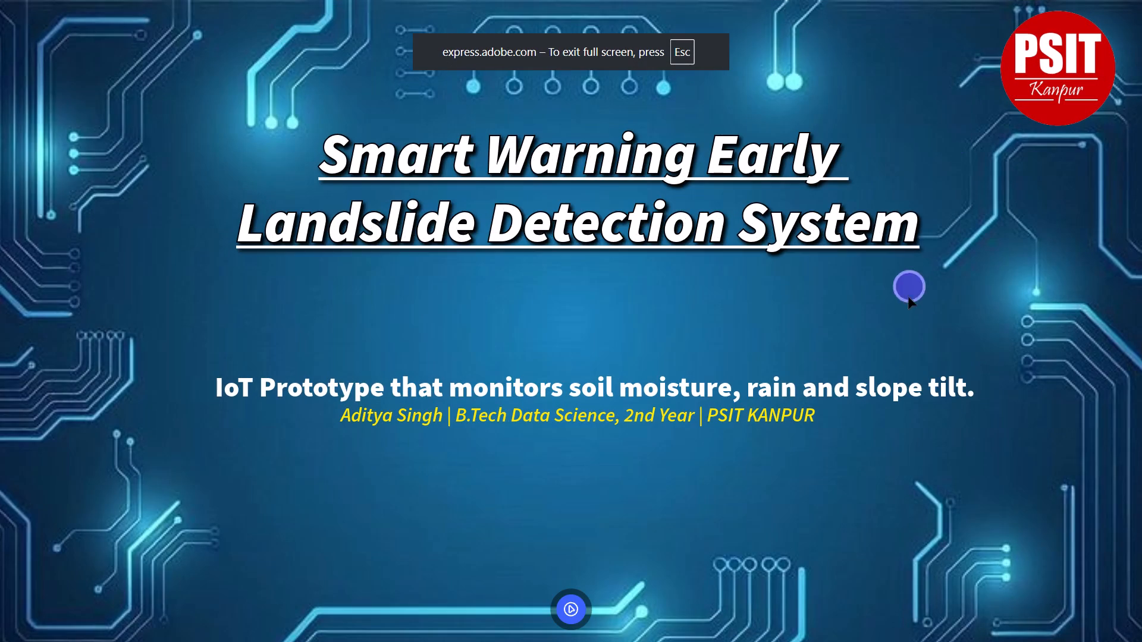
{"action": "left_click", "coordinate": [961, 335]}
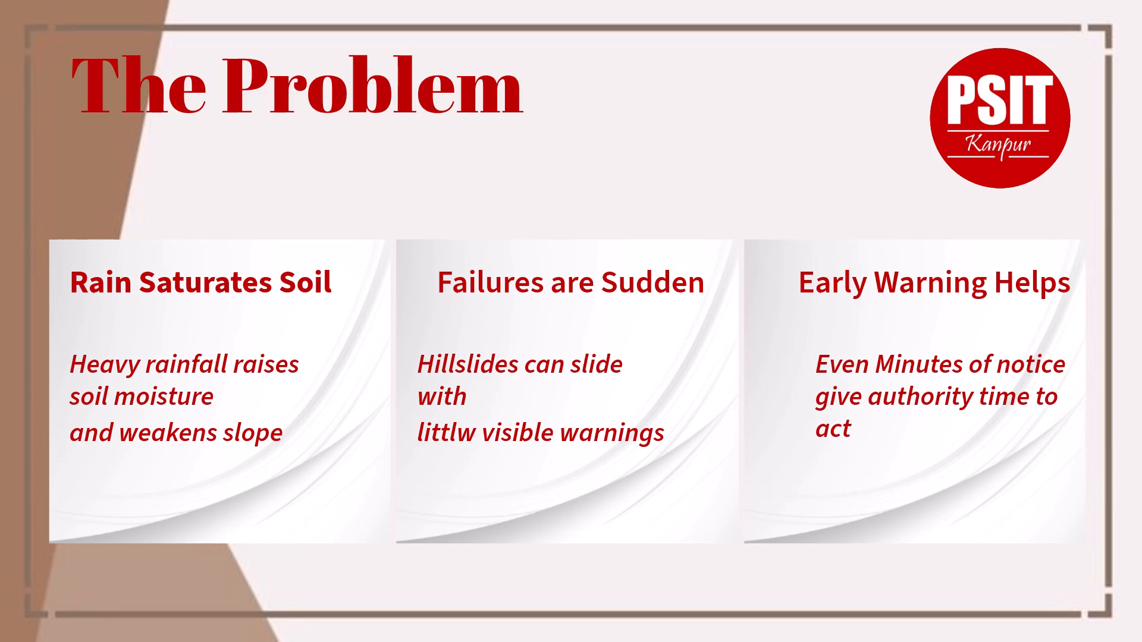
{"action": "left_click", "coordinate": [961, 335]}
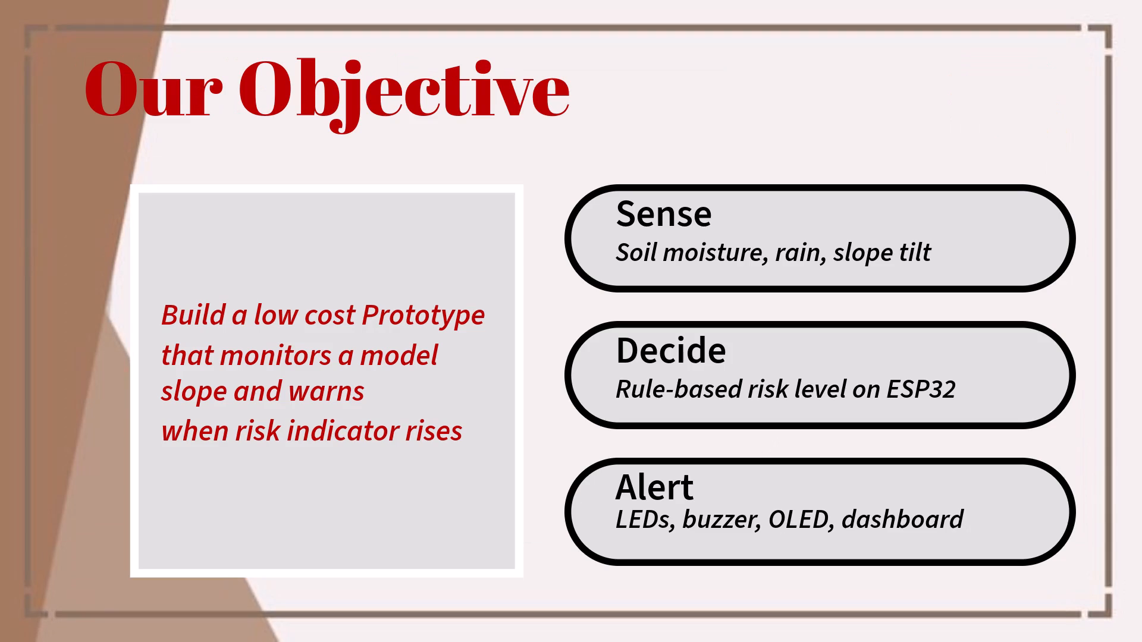
{"action": "key", "text": "Escape"}
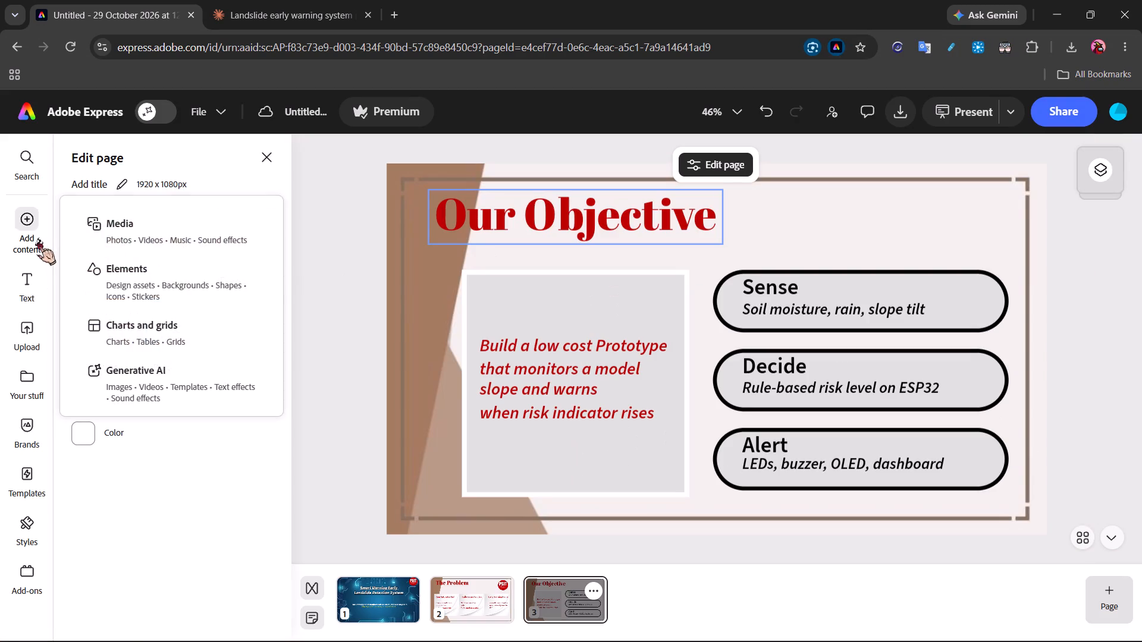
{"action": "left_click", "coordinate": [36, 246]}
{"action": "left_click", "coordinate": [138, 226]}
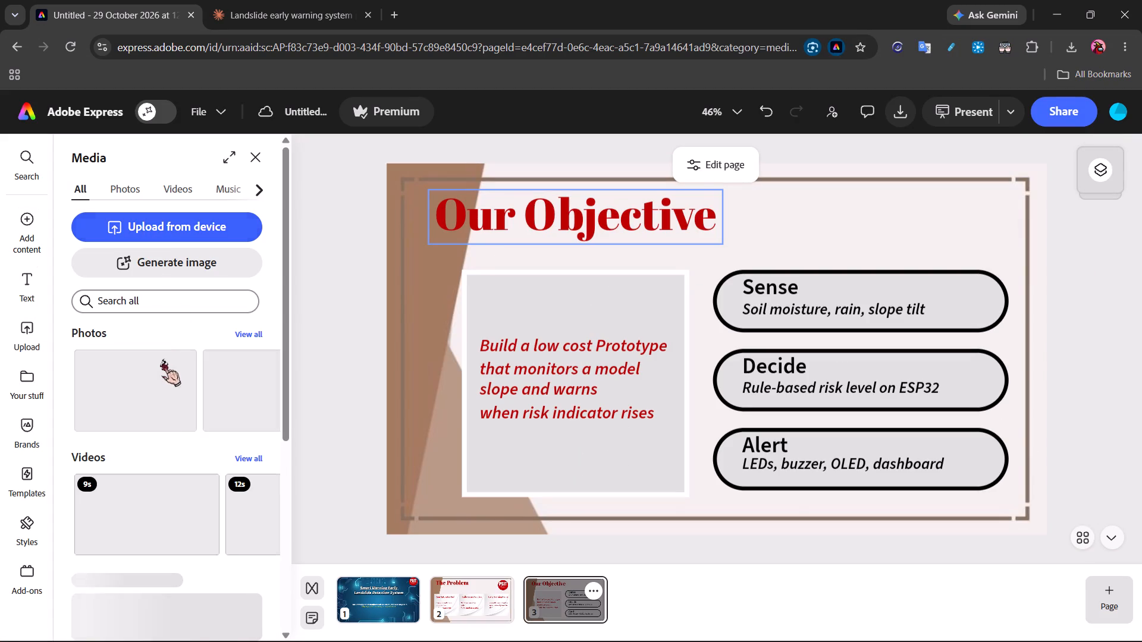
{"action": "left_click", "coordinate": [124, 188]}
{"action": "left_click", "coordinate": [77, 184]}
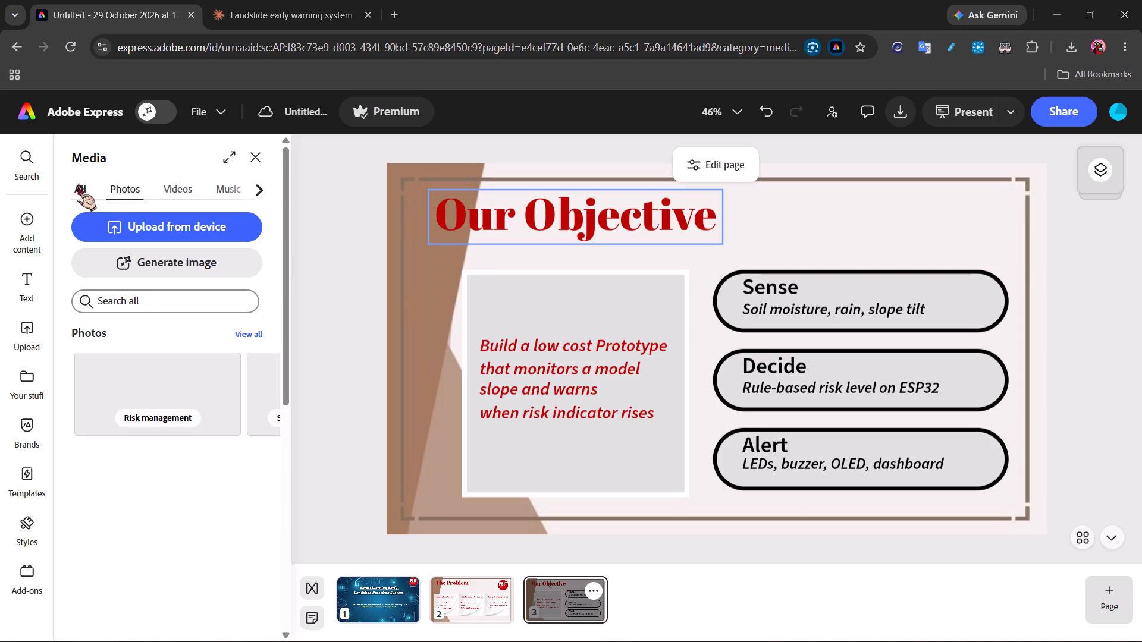
Insert the uploaded PSIT Kanpur logo image from the Uploads folder onto the Our Objective slide.
{"action": "left_click", "coordinate": [30, 392]}
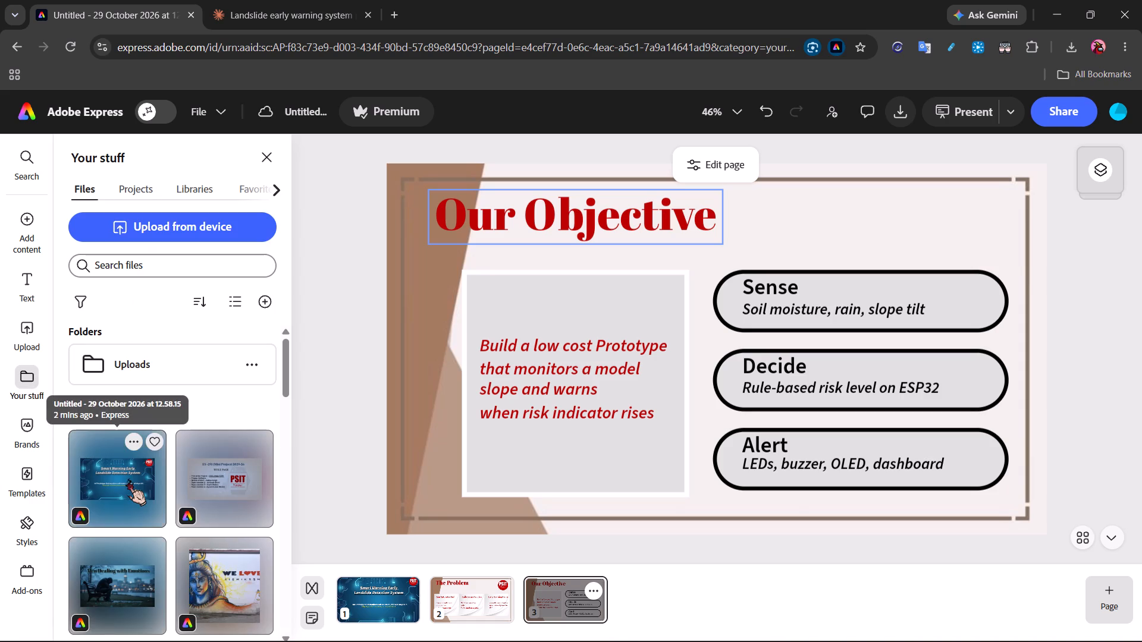
{"action": "scroll", "coordinate": [223, 479], "scroll_direction": "down", "scroll_amount": 2}
{"action": "scroll", "coordinate": [223, 479], "scroll_direction": "up", "scroll_amount": 4}
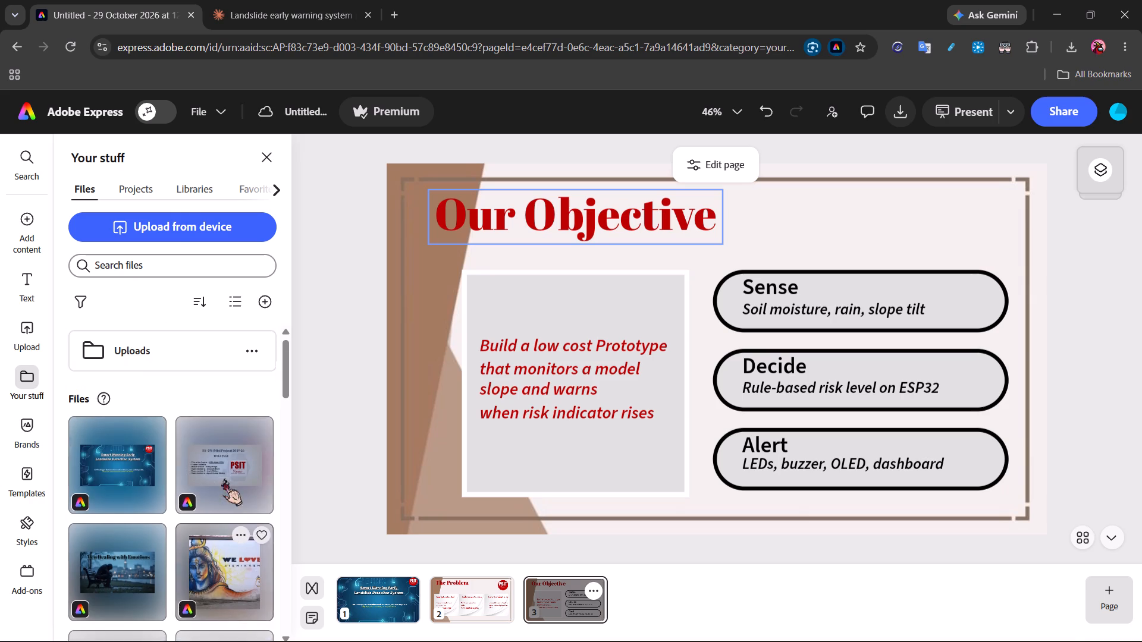
{"action": "scroll", "coordinate": [180, 387], "scroll_direction": "down", "scroll_amount": 3}
{"action": "scroll", "coordinate": [180, 389], "scroll_direction": "up", "scroll_amount": 1}
{"action": "scroll", "coordinate": [180, 389], "scroll_direction": "down", "scroll_amount": 2}
{"action": "scroll", "coordinate": [180, 389], "scroll_direction": "up", "scroll_amount": 6}
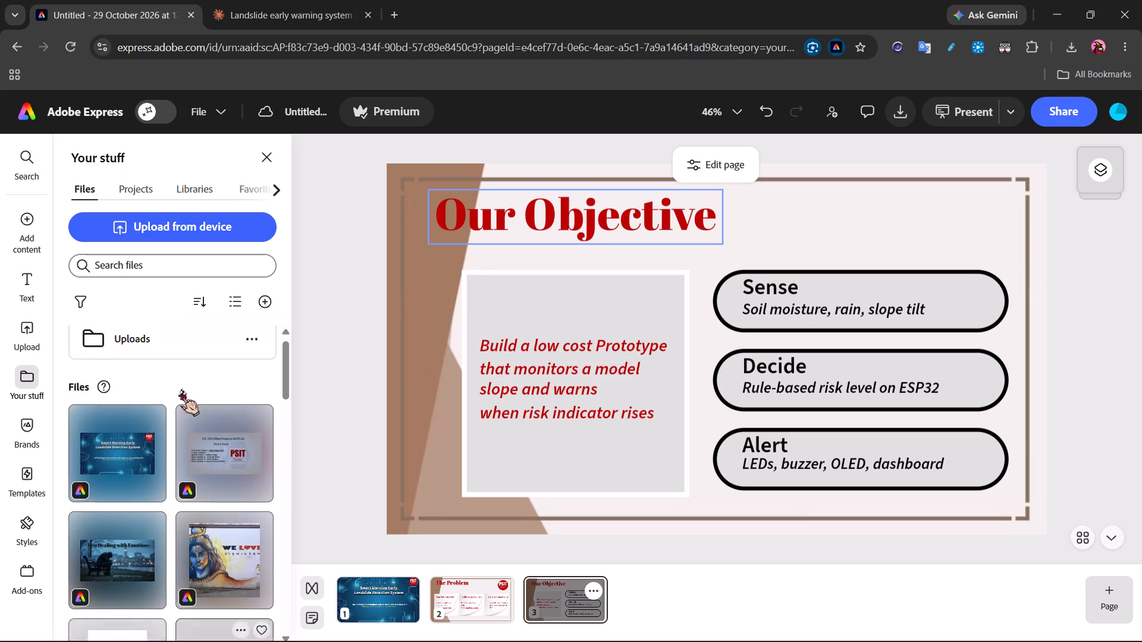
{"action": "scroll", "coordinate": [180, 389], "scroll_direction": "up", "scroll_amount": 3}
{"action": "left_click", "coordinate": [169, 368]}
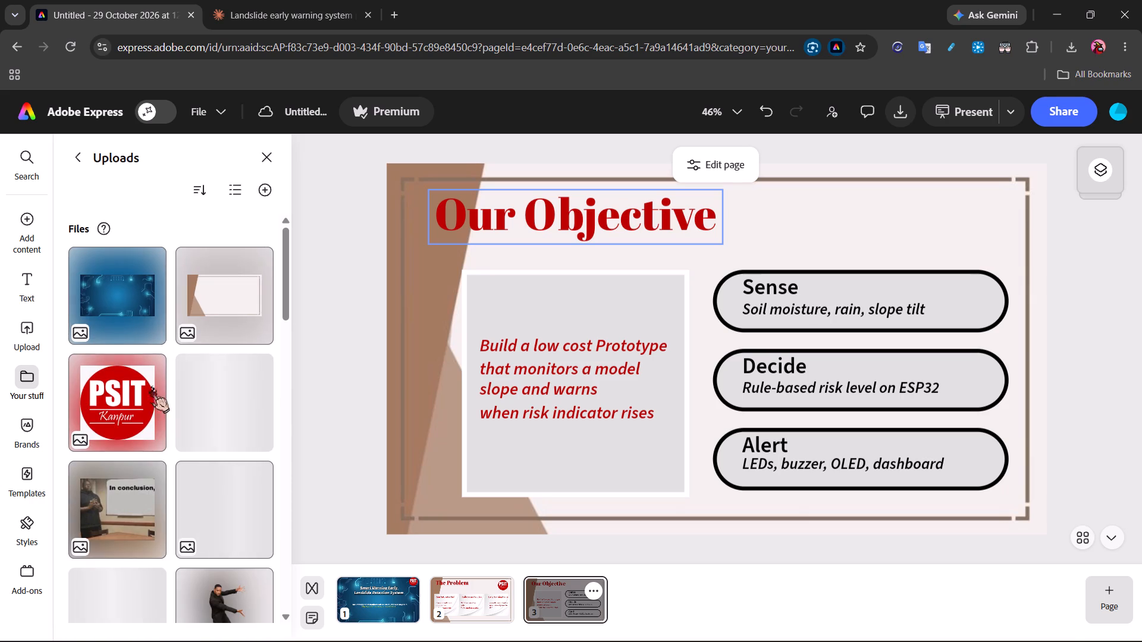
{"action": "left_click", "coordinate": [111, 408]}
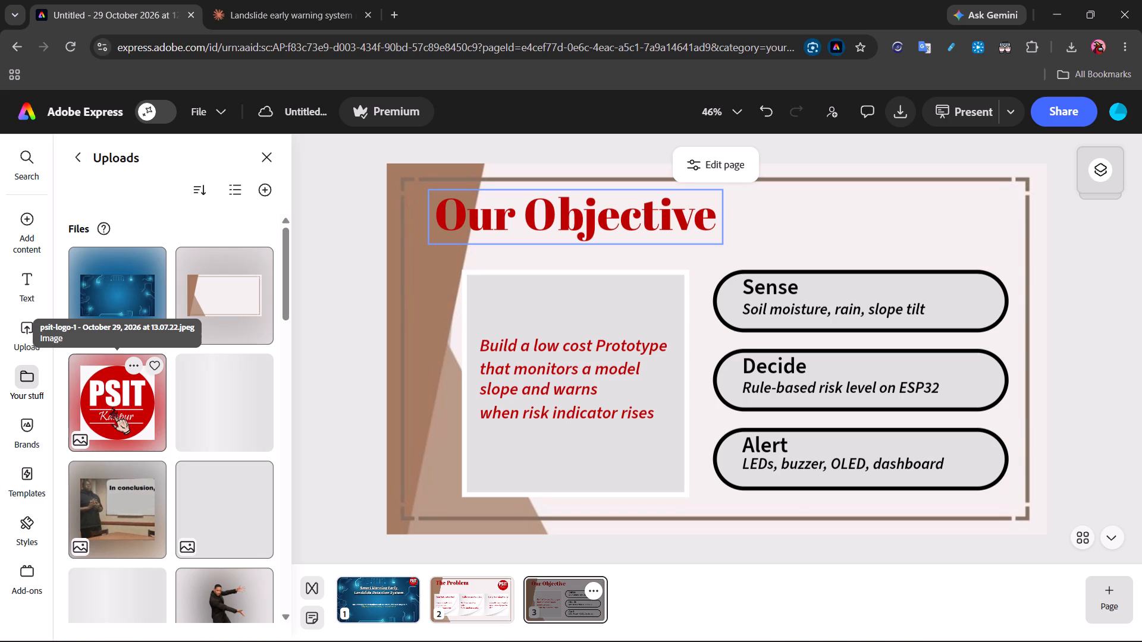
{"action": "left_click", "coordinate": [111, 408]}
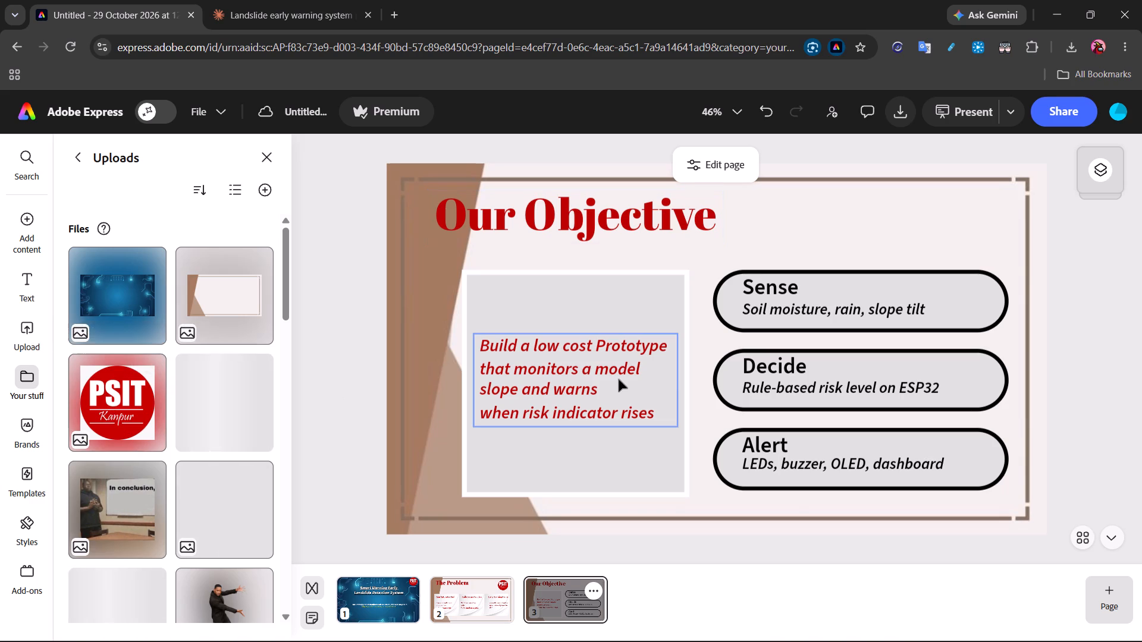
{"action": "left_click_drag", "start_coordinate": [118, 418], "coordinate": [425, 388]}
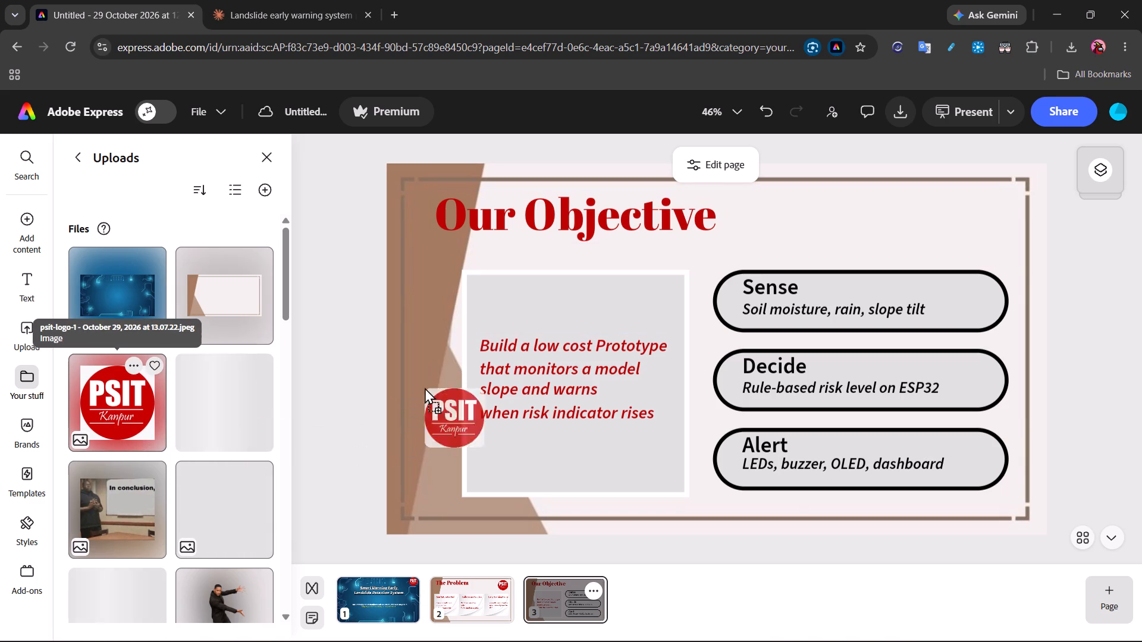
{"action": "left_click_drag", "start_coordinate": [425, 388], "coordinate": [565, 351]}
{"action": "left_click", "coordinate": [114, 394]}
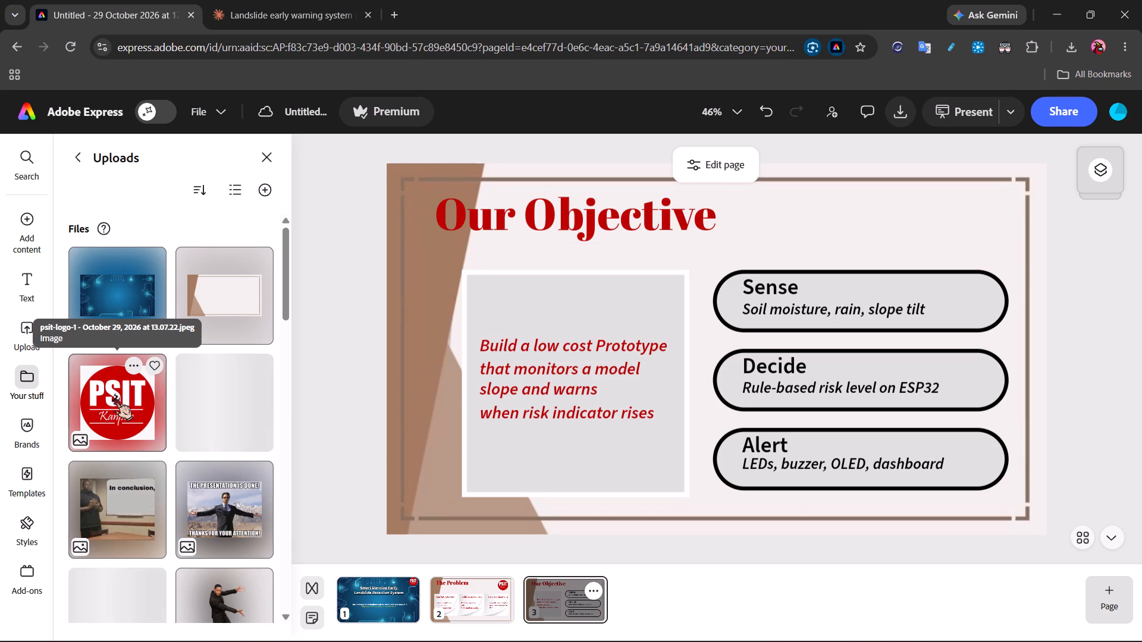
{"action": "left_click", "coordinate": [131, 358]}
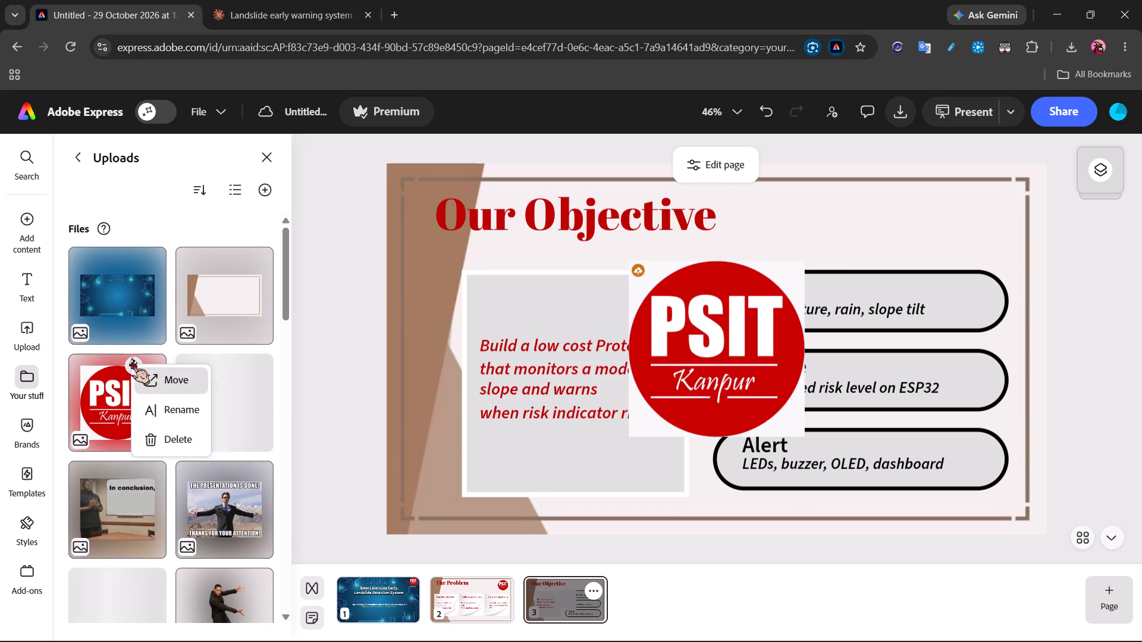
{"action": "left_click", "coordinate": [701, 312]}
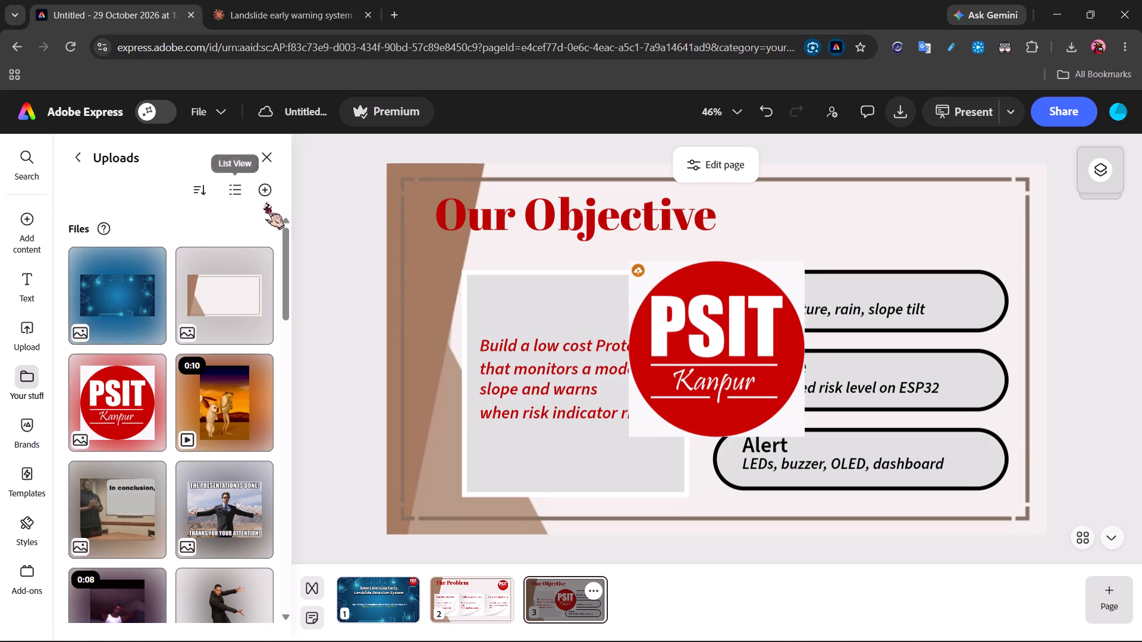
{"action": "left_click", "coordinate": [276, 158]}
Remove the background of the PSIT logo on the Our Objective slide.
{"action": "left_click", "coordinate": [607, 329]}
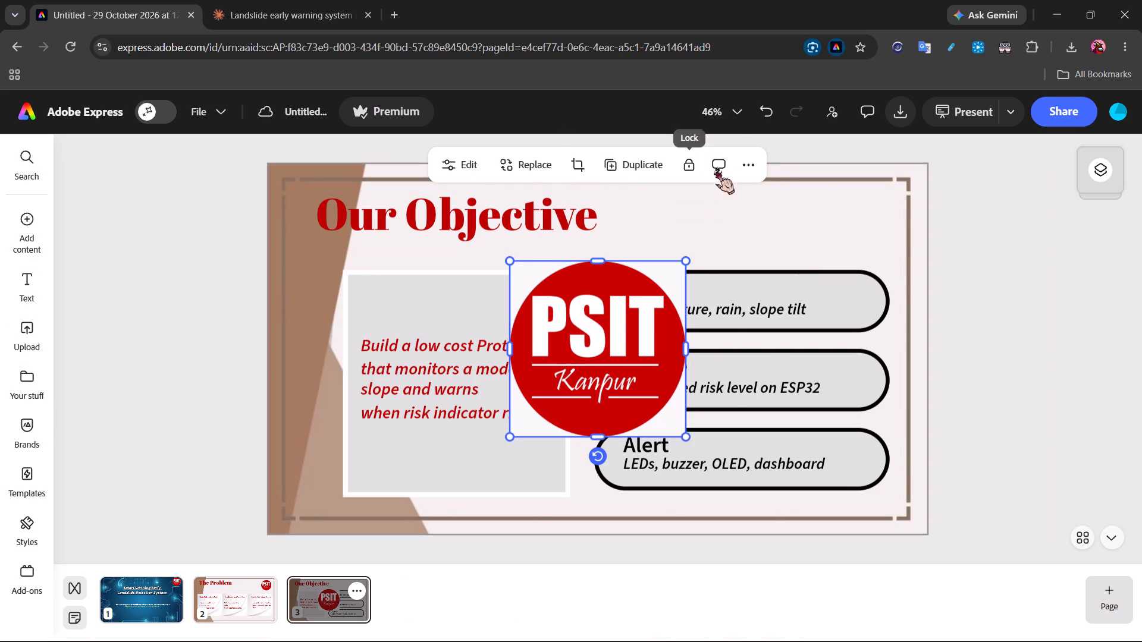
{"action": "left_click", "coordinate": [473, 175]}
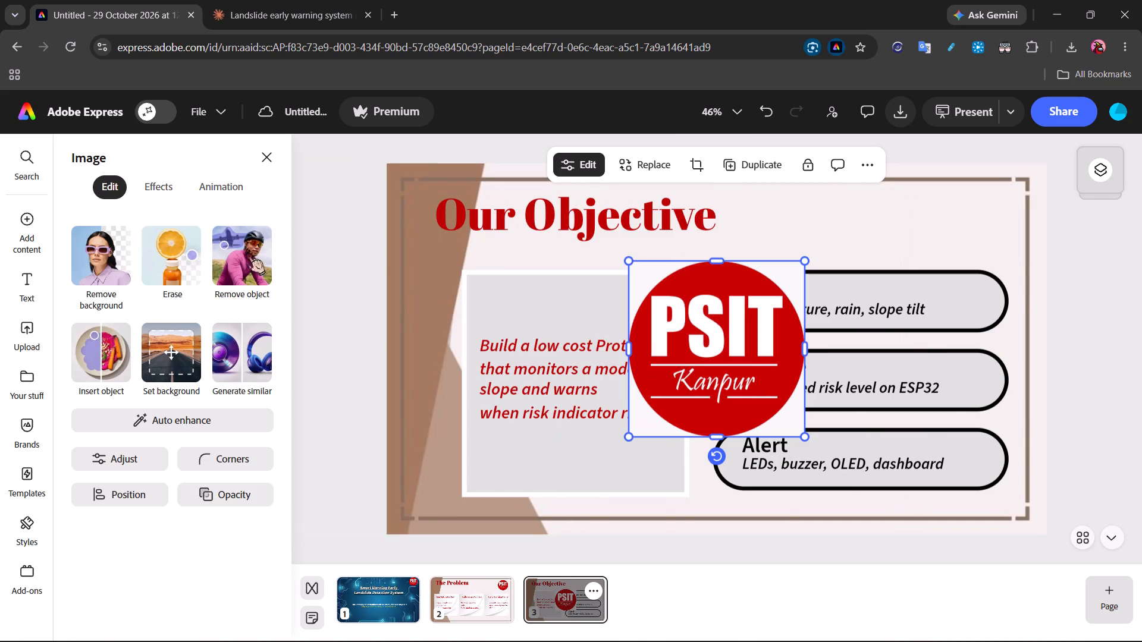
{"action": "left_click", "coordinate": [101, 265]}
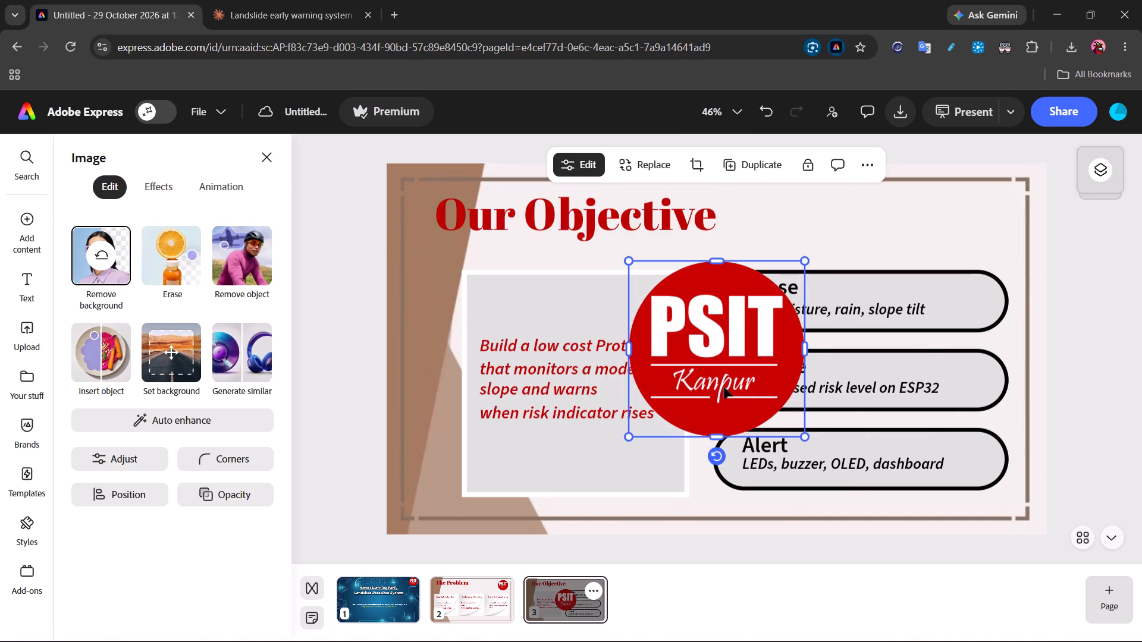
Shrink the PSIT logo and place it in the slide's upper-right corner, above the Sense box and level with the title.
{"action": "left_click_drag", "start_coordinate": [804, 440], "coordinate": [727, 355]}
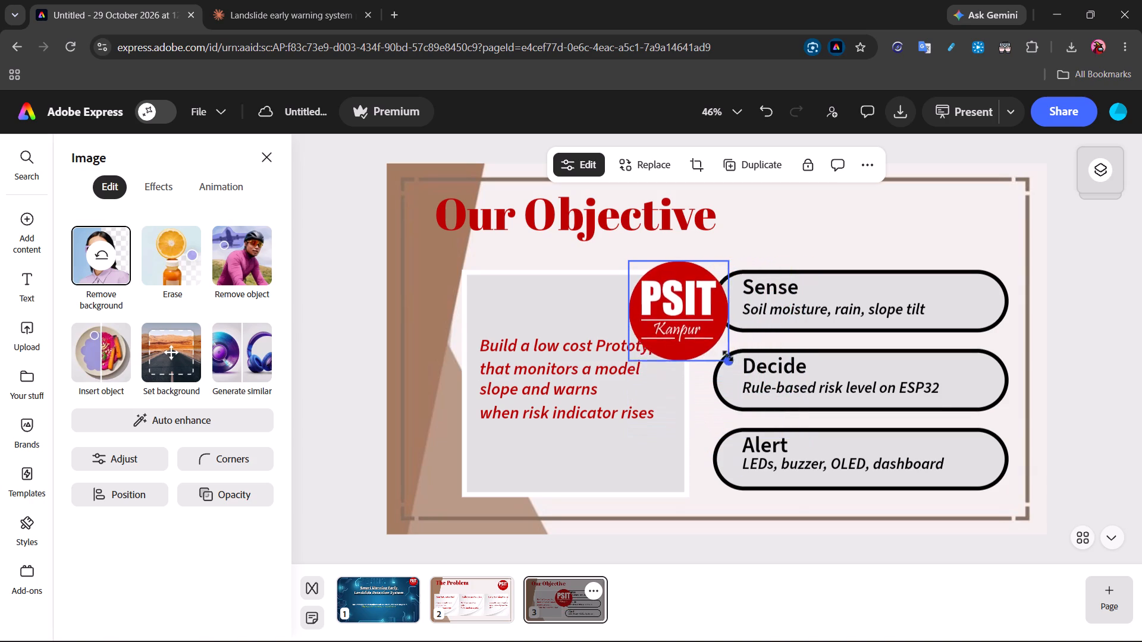
{"action": "left_click_drag", "start_coordinate": [727, 355], "coordinate": [726, 349]}
{"action": "left_click_drag", "start_coordinate": [674, 328], "coordinate": [835, 295]}
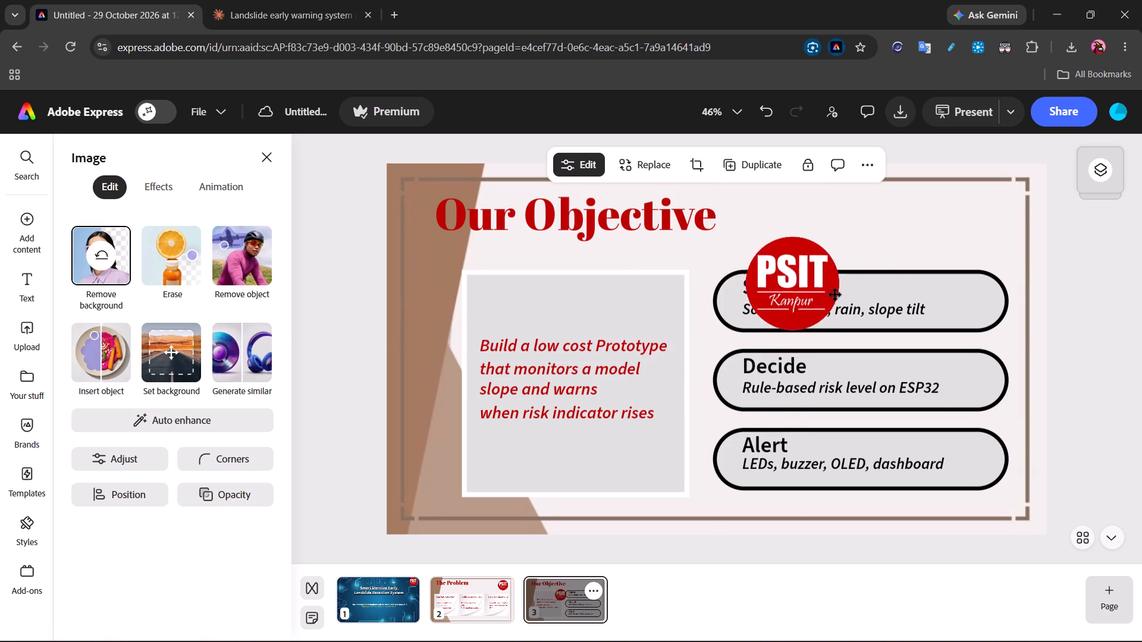
{"action": "left_click_drag", "start_coordinate": [835, 295], "coordinate": [981, 246]}
{"action": "left_click_drag", "start_coordinate": [1027, 273], "coordinate": [988, 256]}
{"action": "left_click_drag", "start_coordinate": [986, 224], "coordinate": [993, 236]}
{"action": "left_click", "coordinate": [1084, 254]}
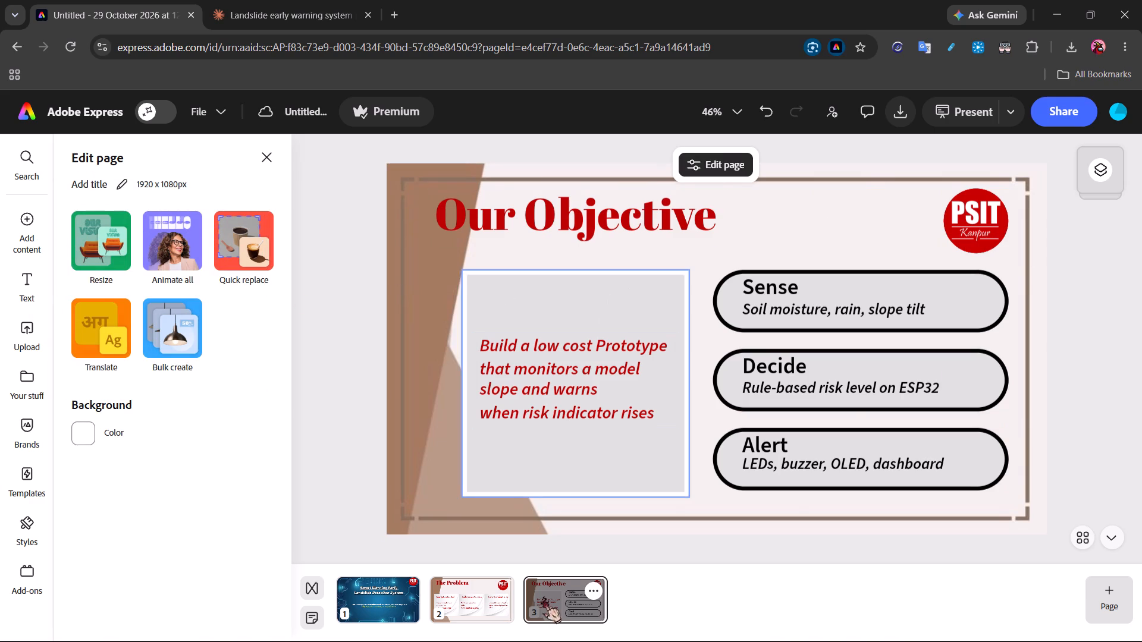
Compare the logo on The Problem and Our Objective slides, and add a blank fourth page after Our Objective.
{"action": "left_click", "coordinate": [472, 595]}
{"action": "left_click", "coordinate": [575, 593]}
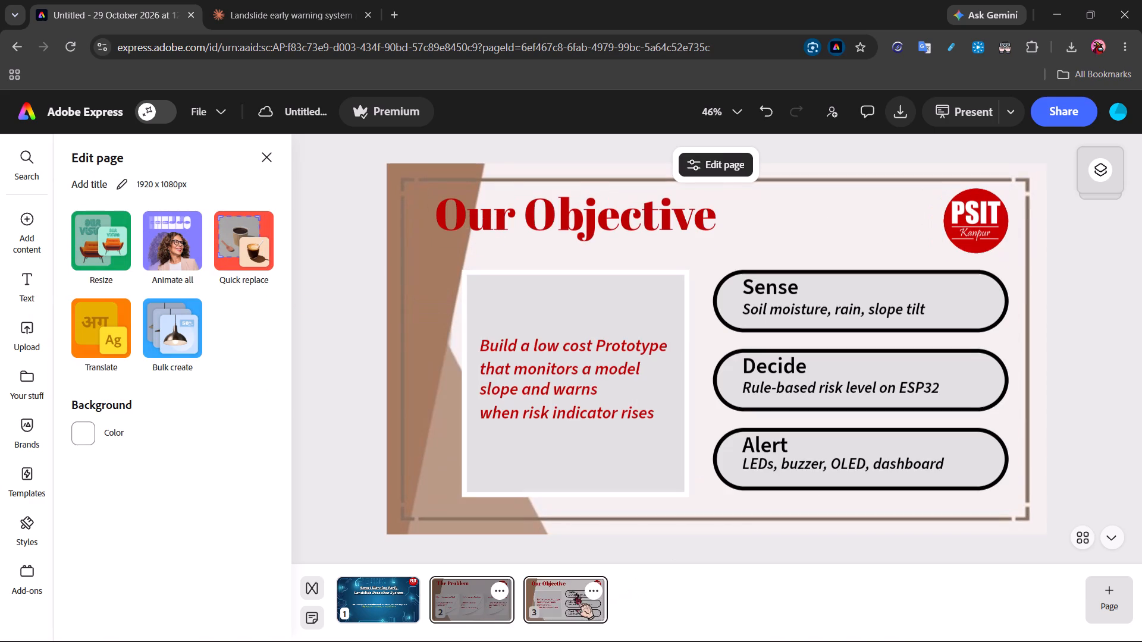
{"action": "left_click", "coordinate": [473, 601]}
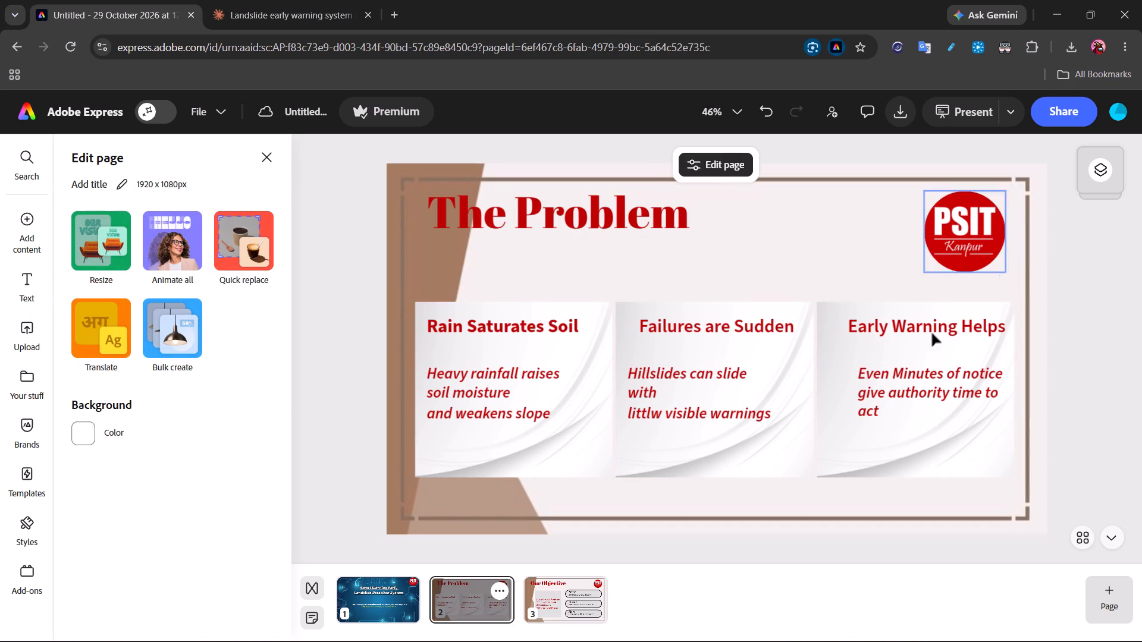
{"action": "left_click", "coordinate": [583, 597]}
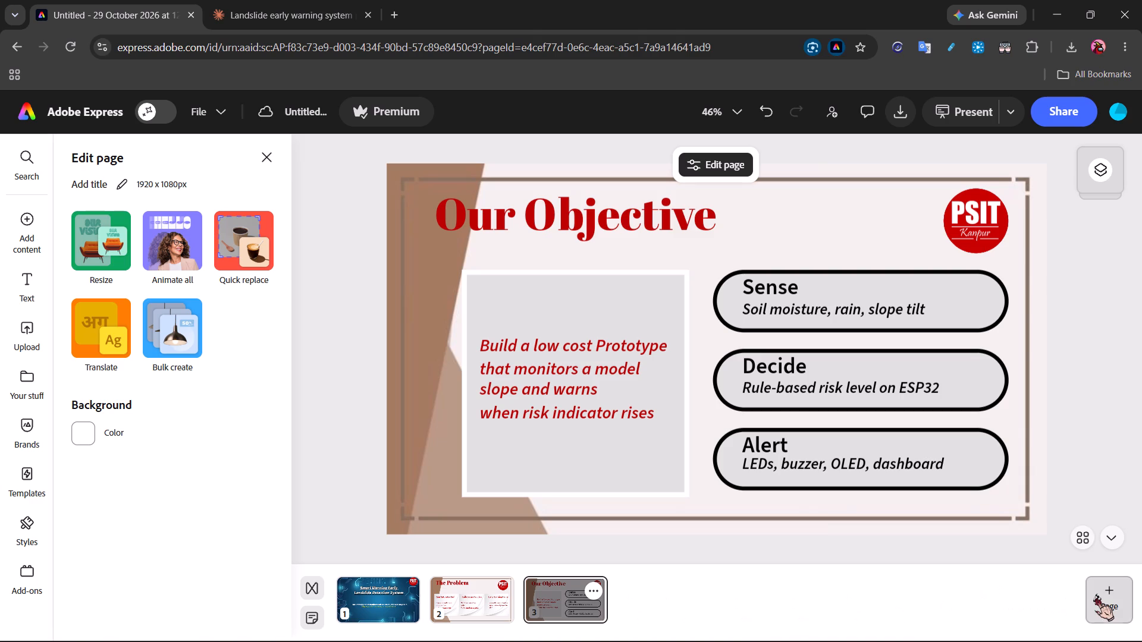
{"action": "left_click", "coordinate": [1095, 594]}
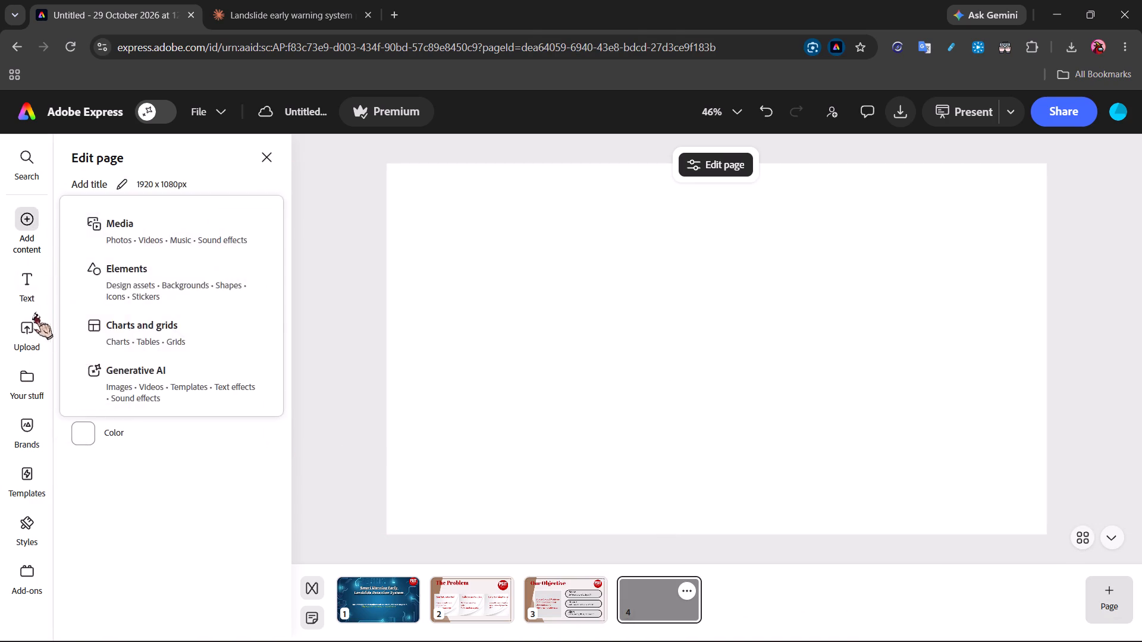
Insert the brown-framed background image from the Uploads folder on page 4 and scale it to fill the whole page.
{"action": "left_click", "coordinate": [23, 387]}
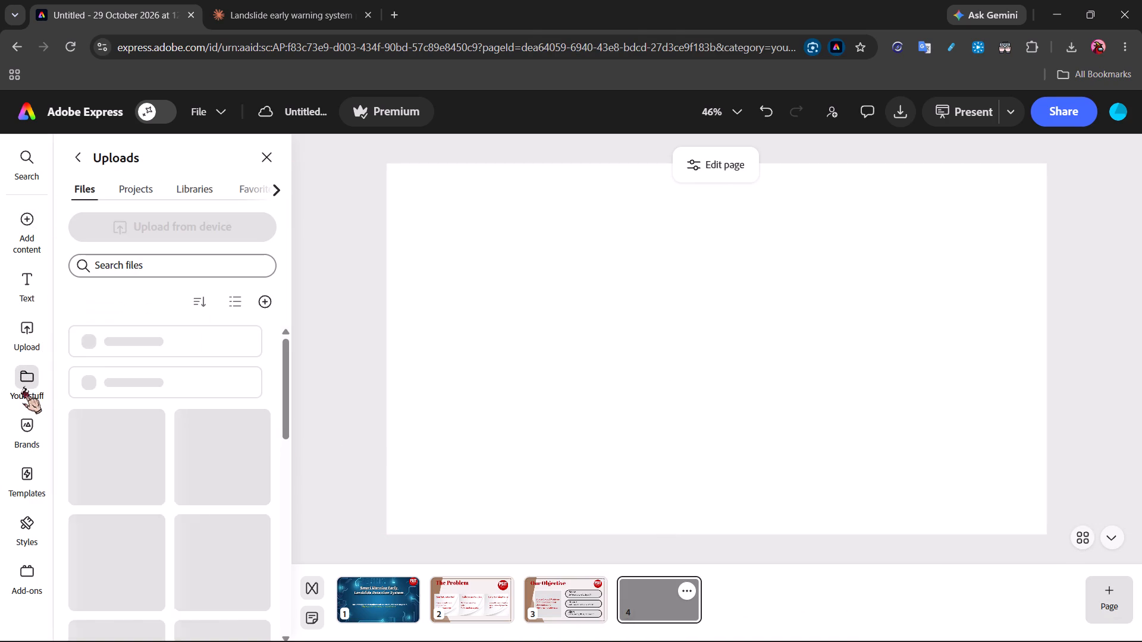
{"action": "scroll", "coordinate": [189, 465], "scroll_direction": "down", "scroll_amount": 3}
{"action": "scroll", "coordinate": [189, 465], "scroll_direction": "up", "scroll_amount": 4}
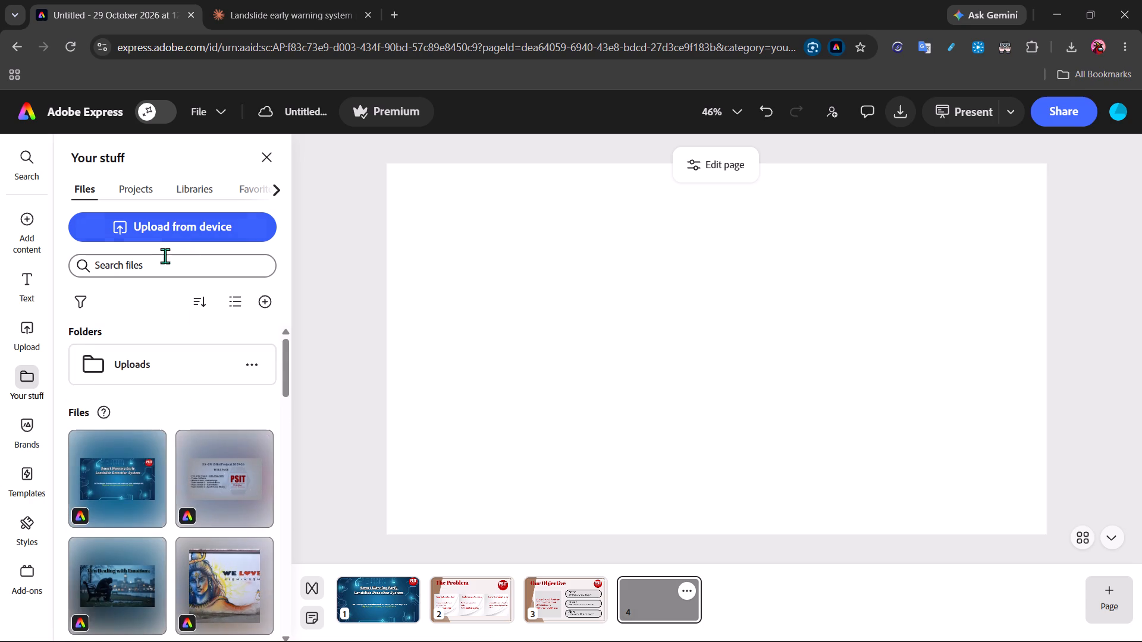
{"action": "left_click", "coordinate": [171, 369]}
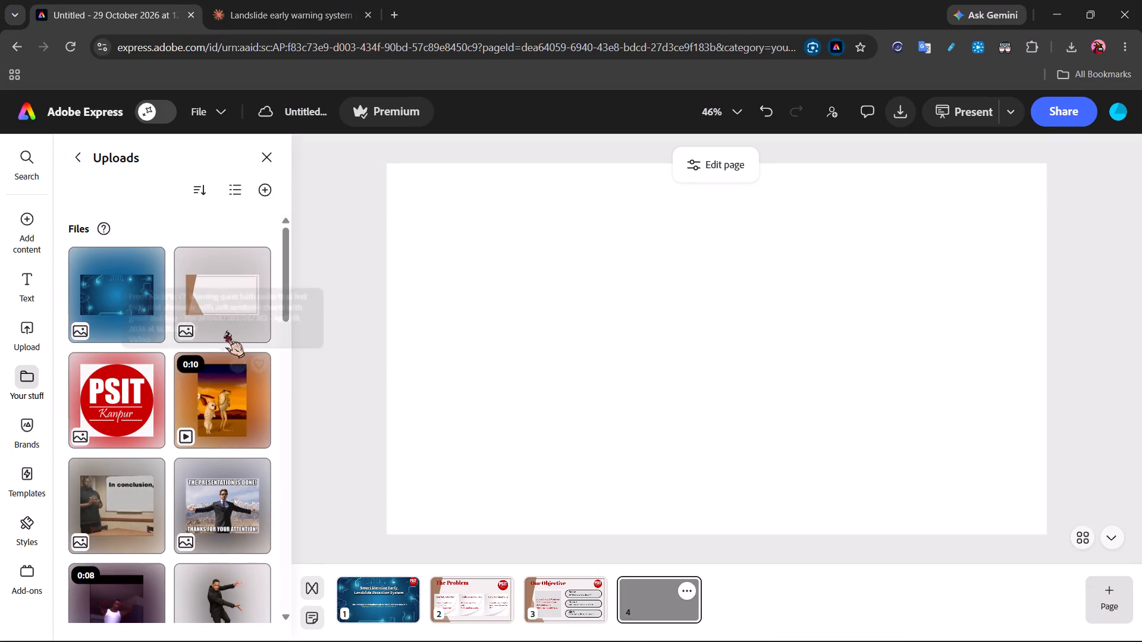
{"action": "left_click", "coordinate": [214, 294]}
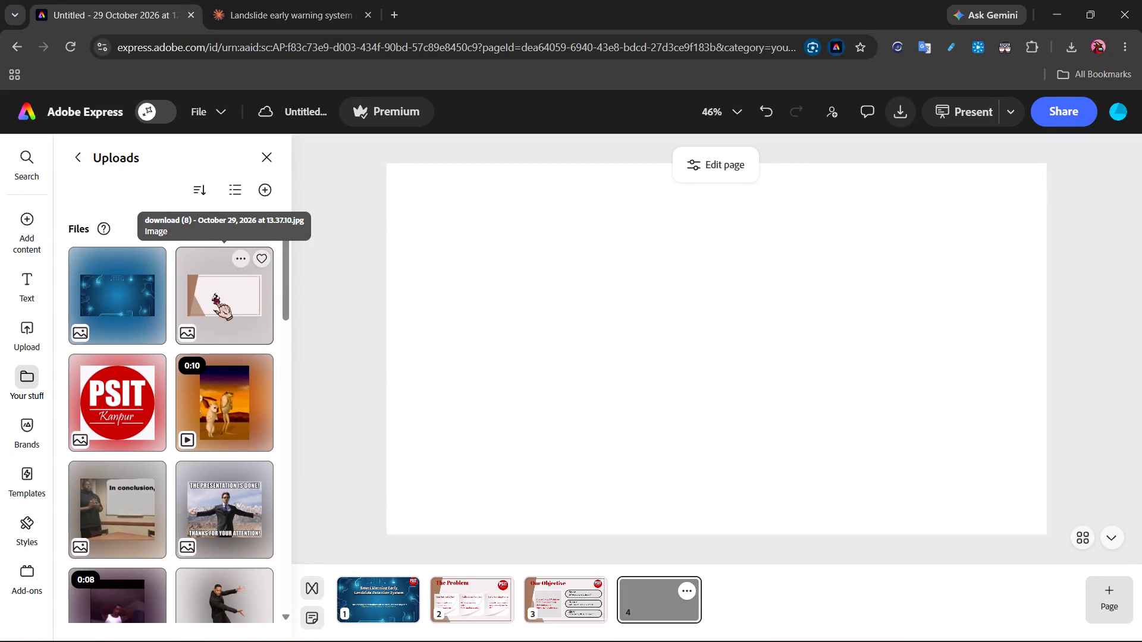
{"action": "left_click_drag", "start_coordinate": [784, 334], "coordinate": [567, 239]}
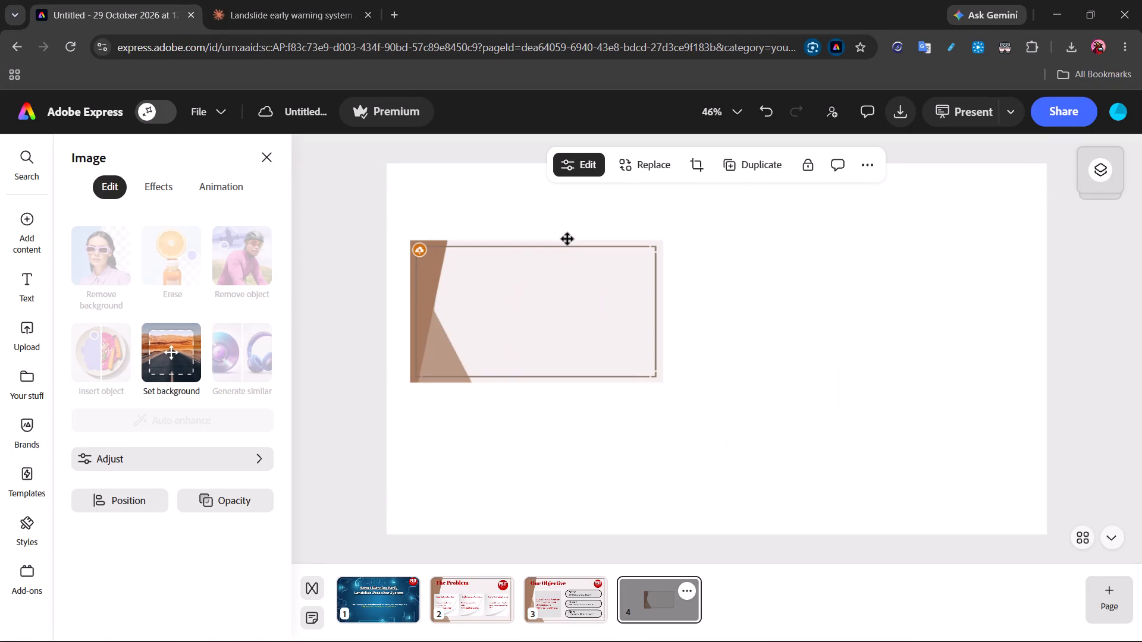
{"action": "left_click_drag", "start_coordinate": [567, 239], "coordinate": [582, 222]}
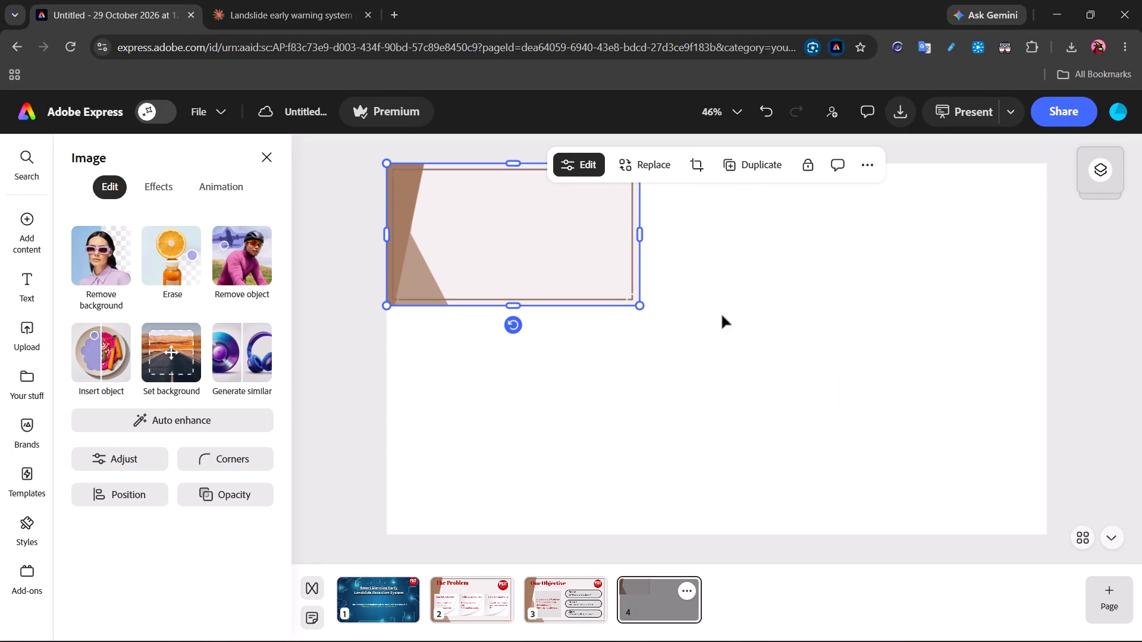
{"action": "left_click_drag", "start_coordinate": [639, 306], "coordinate": [1066, 501]}
{"action": "left_click", "coordinate": [1097, 447]}
Lock page 4's background image with image replacement allowed.
{"action": "left_click", "coordinate": [906, 402]}
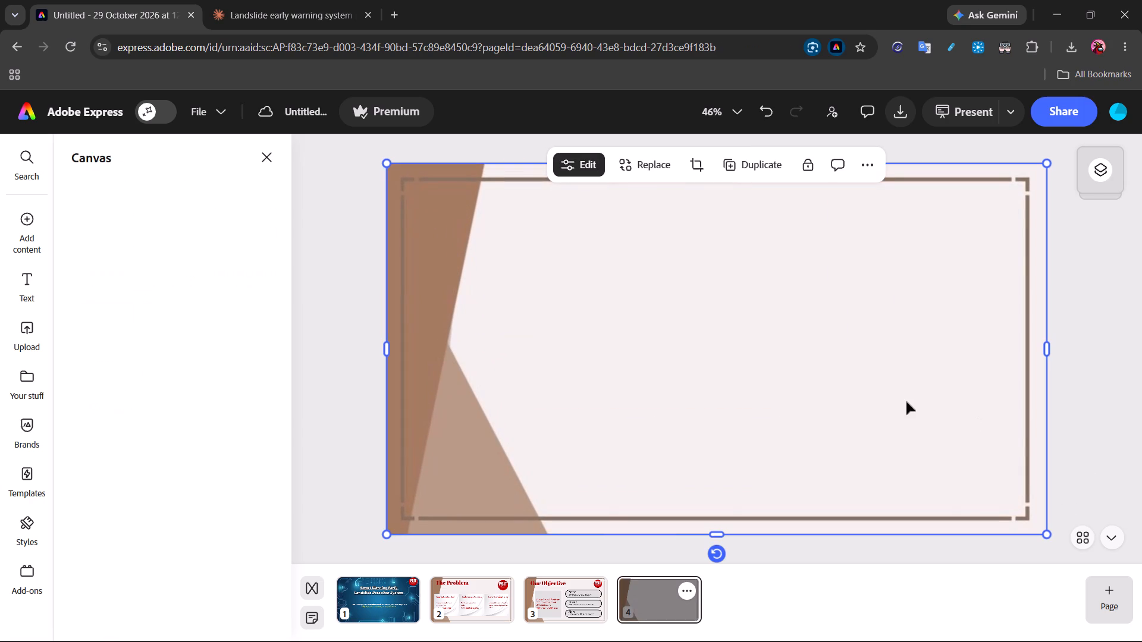
{"action": "left_click", "coordinate": [811, 163]}
{"action": "left_click", "coordinate": [849, 206]}
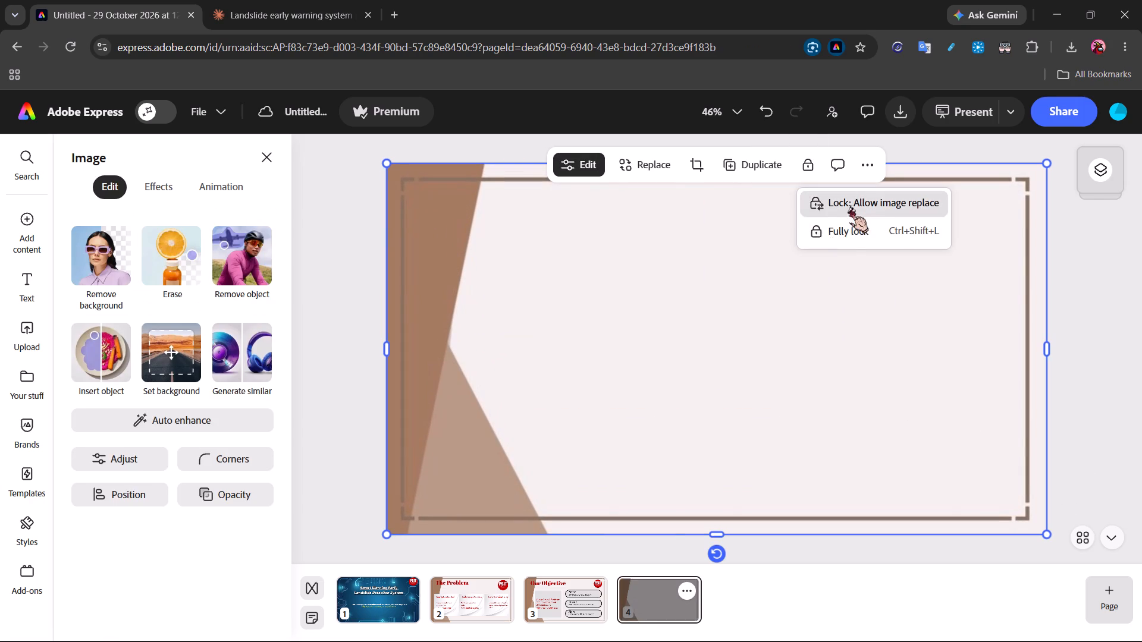
{"action": "left_click", "coordinate": [930, 347]}
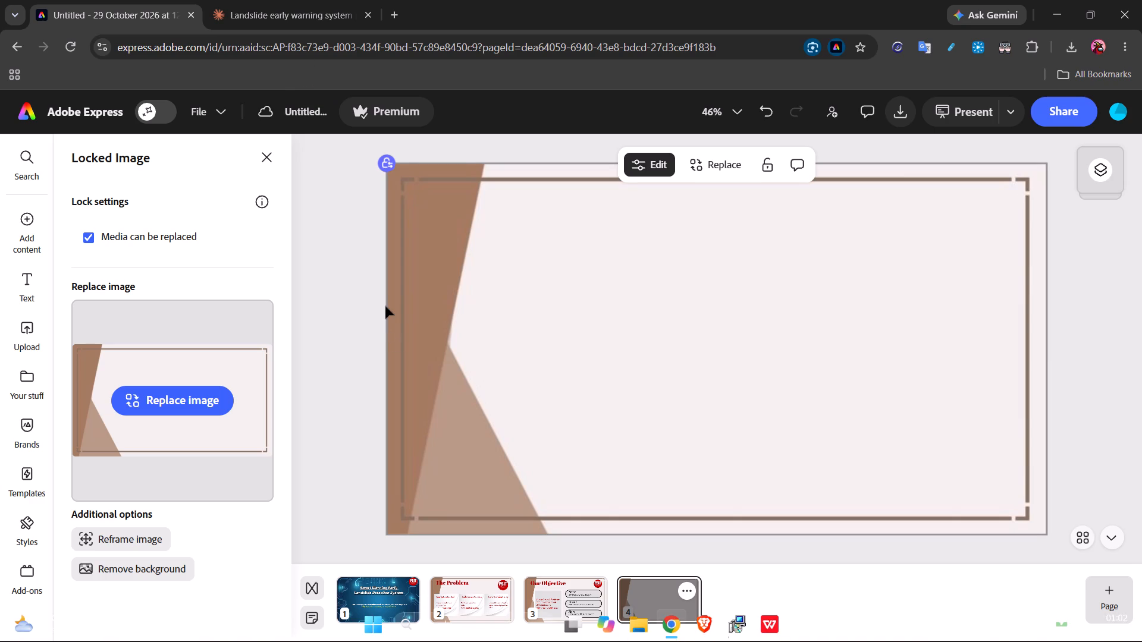
Check slide 4 of the WPS Office example and add a Title-style text reading "System Block Diagram" to page 4.
{"action": "key", "text": "alt+Tab"}
{"action": "scroll", "coordinate": [463, 350], "scroll_direction": "down", "scroll_amount": 1}
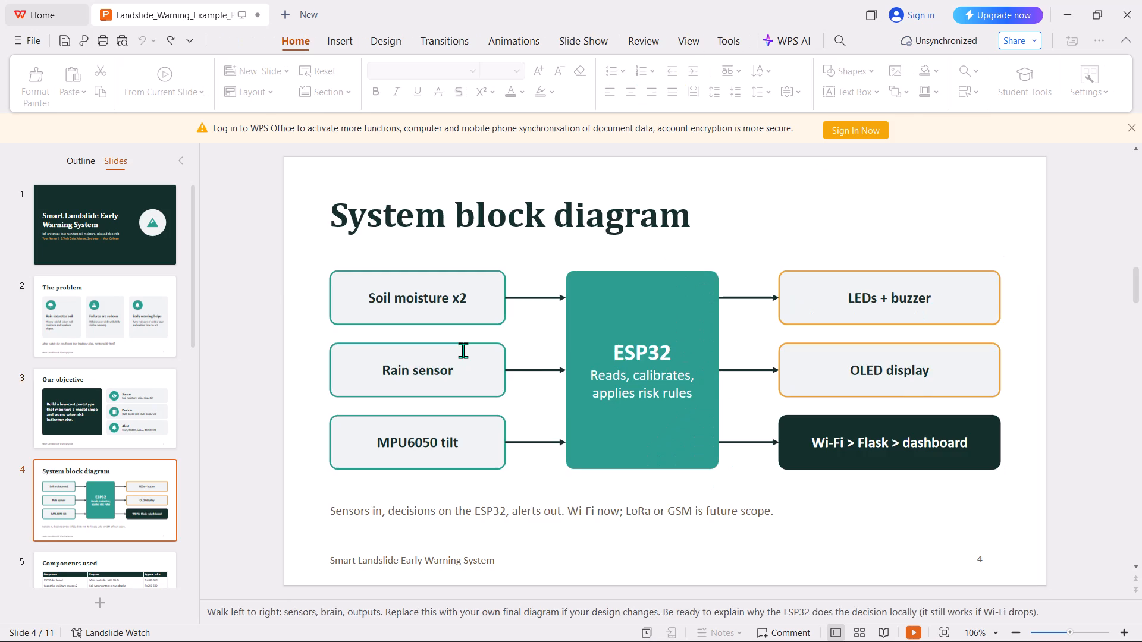
{"action": "scroll", "coordinate": [463, 350], "scroll_direction": "up", "scroll_amount": 1}
{"action": "scroll", "coordinate": [463, 350], "scroll_direction": "down", "scroll_amount": 1}
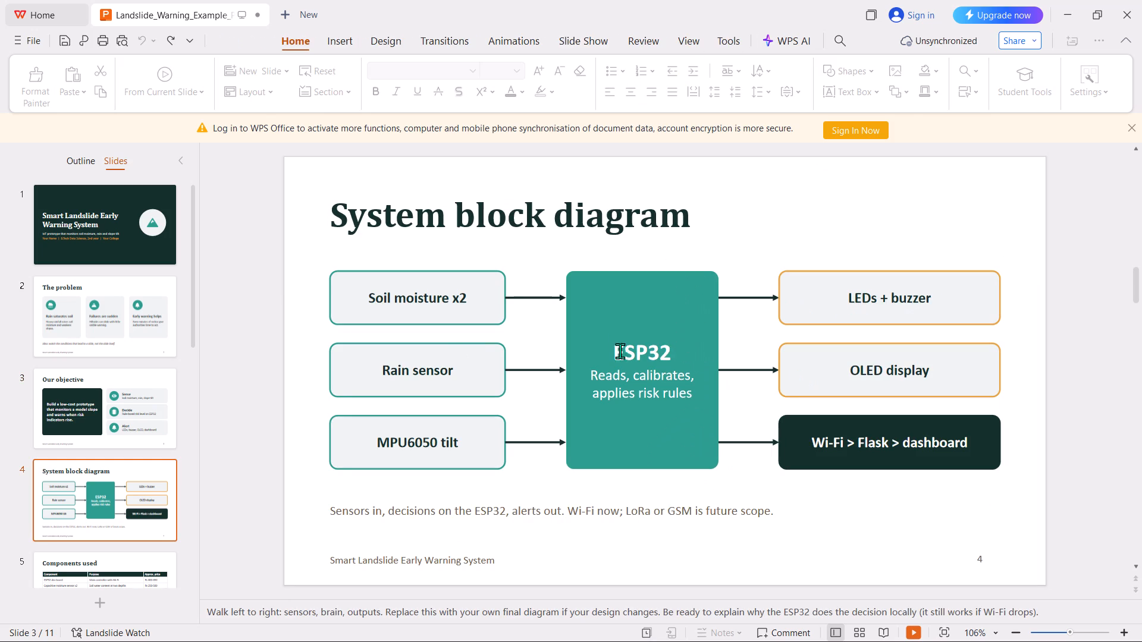
{"action": "key", "text": "alt+Tab"}
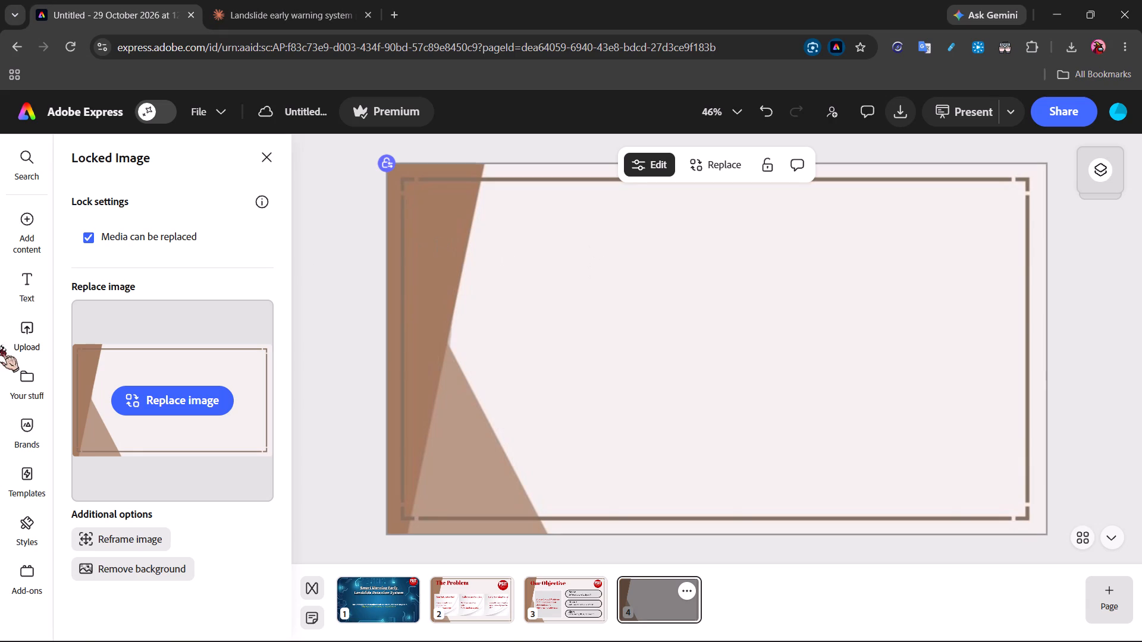
{"action": "left_click", "coordinate": [24, 265]}
{"action": "left_click", "coordinate": [32, 284]}
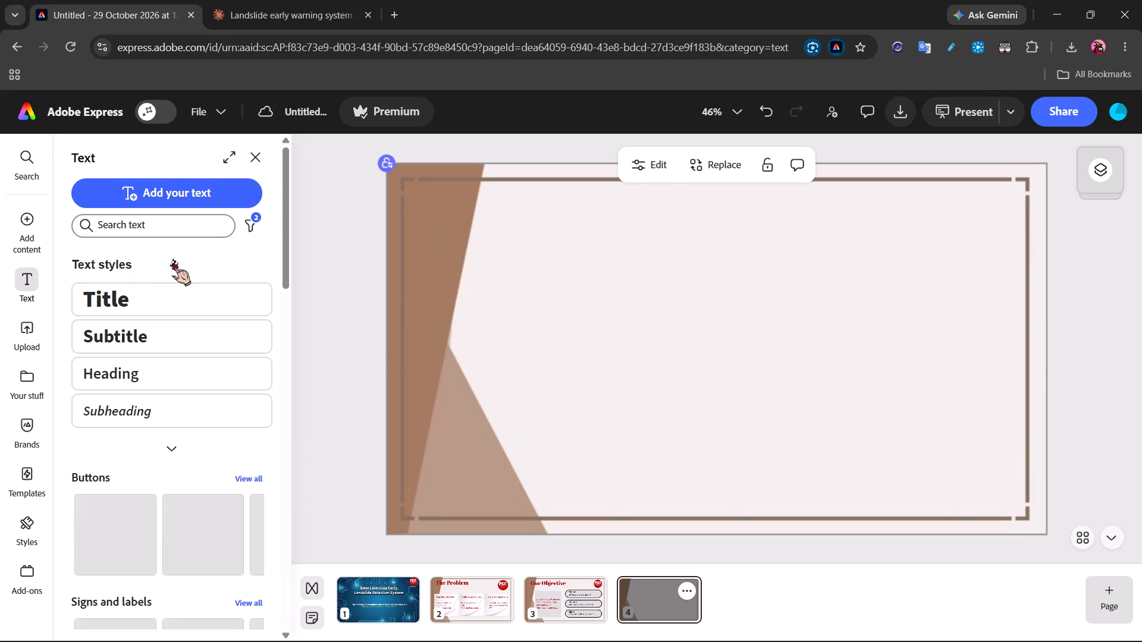
{"action": "left_click", "coordinate": [162, 309]}
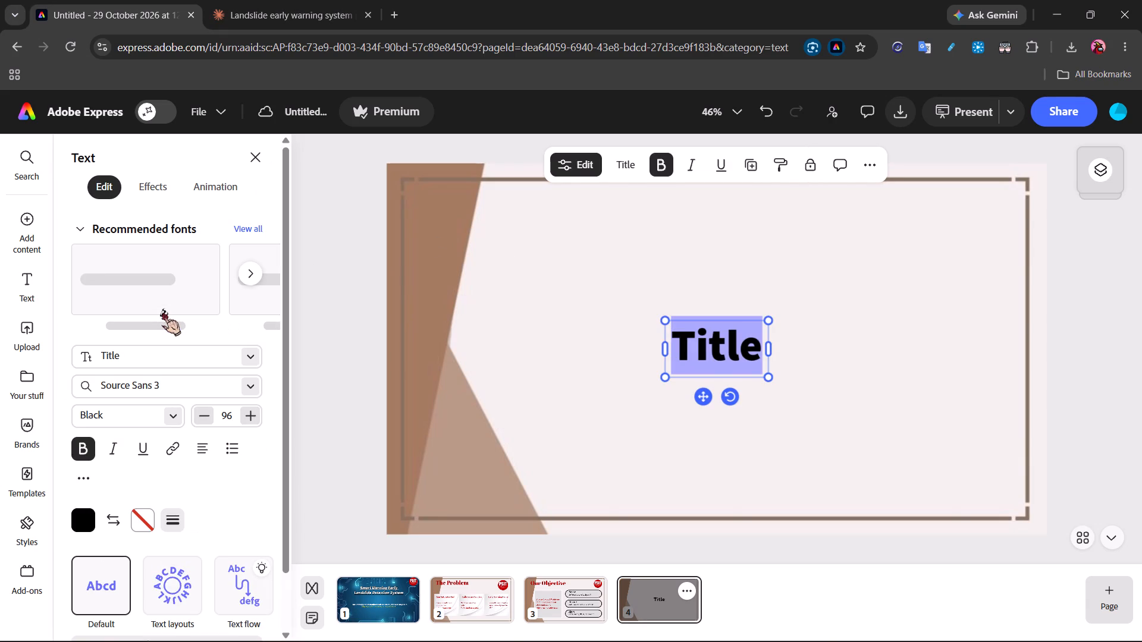
{"action": "key", "text": "BackSpace"}
{"action": "type", "text": "Syste"}
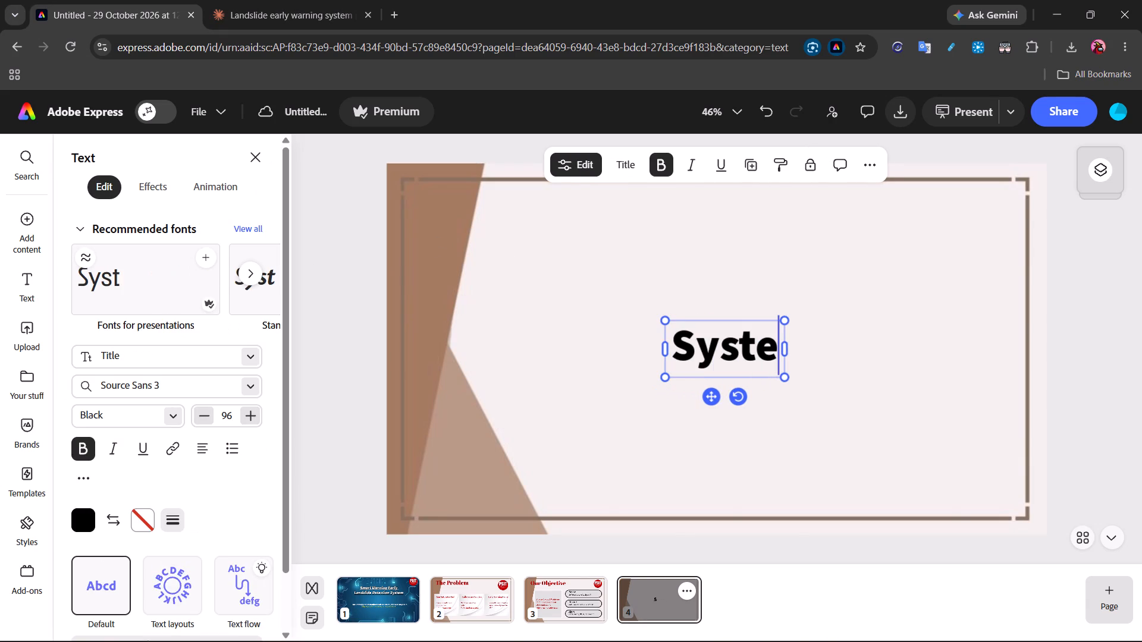
{"action": "type", "text": "m"}
{"action": "key", "text": "space"}
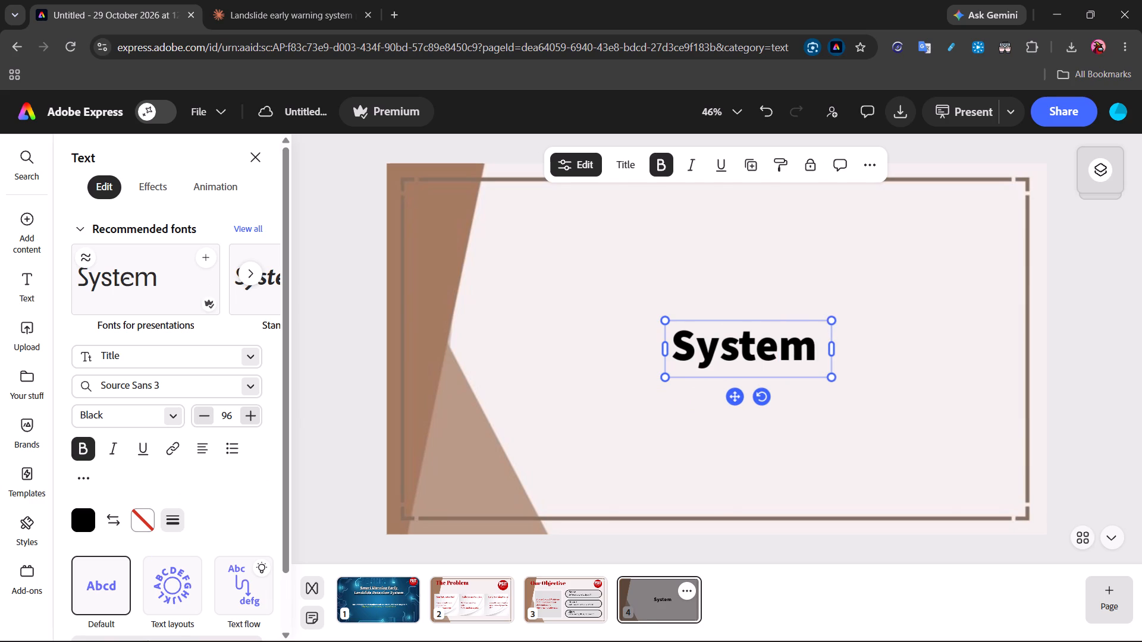
{"action": "type", "text": "Block Diagr"}
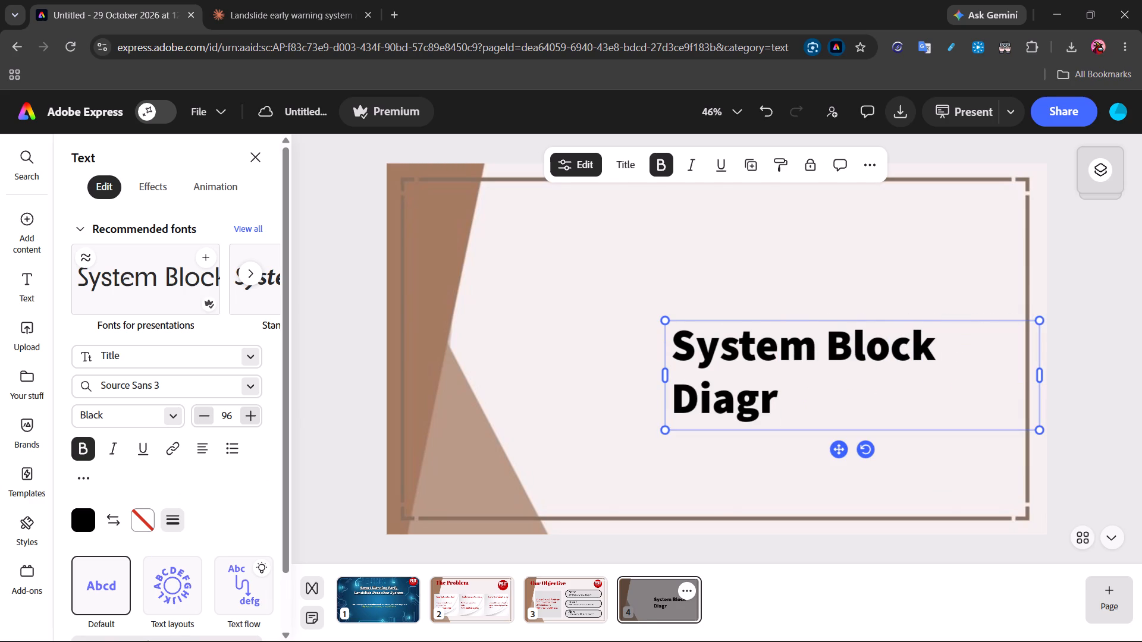
{"action": "type", "text": "am"}
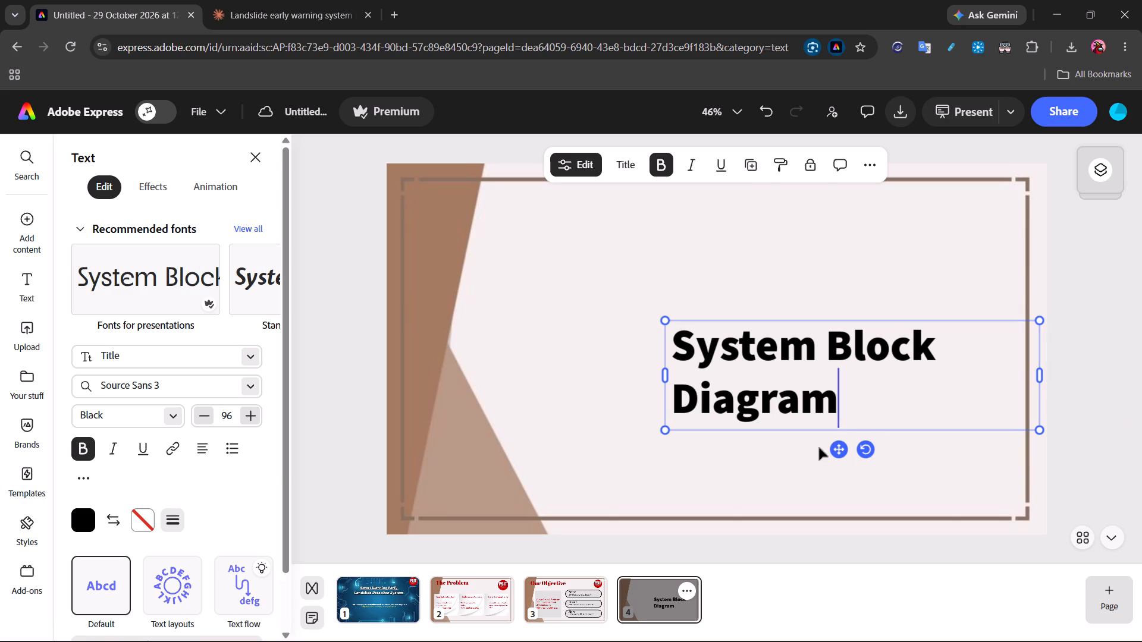
Widen the System Block Diagram title onto one line and place it at the slide's upper left, inside the frame.
{"action": "left_click_drag", "start_coordinate": [840, 450], "coordinate": [712, 394]}
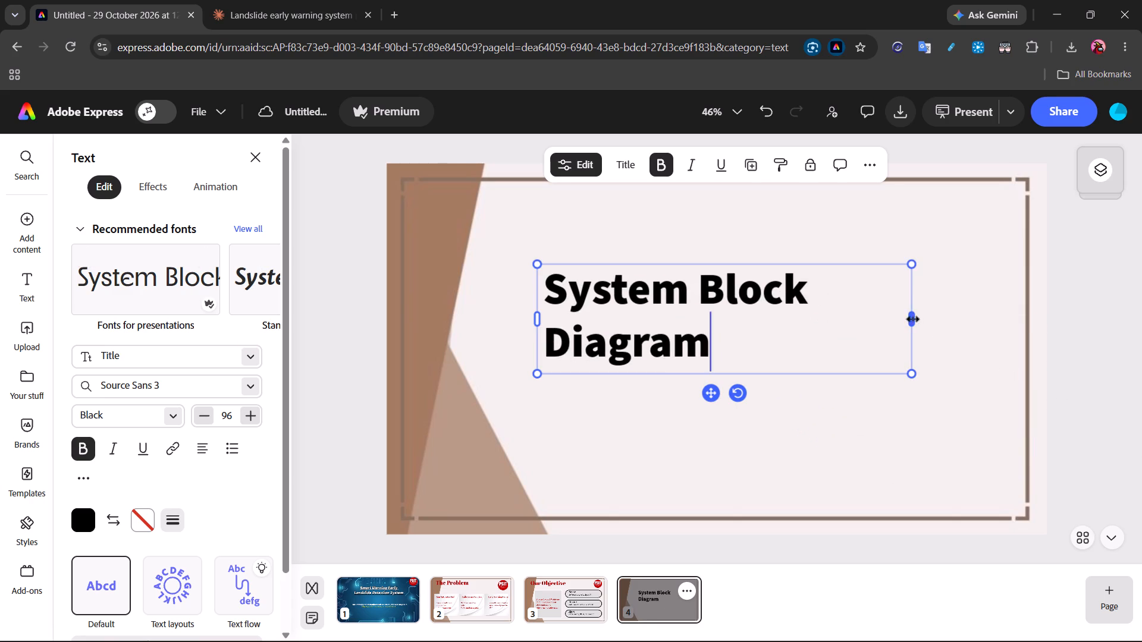
{"action": "left_click_drag", "start_coordinate": [912, 319], "coordinate": [1011, 297]}
{"action": "left_click_drag", "start_coordinate": [760, 341], "coordinate": [703, 286]}
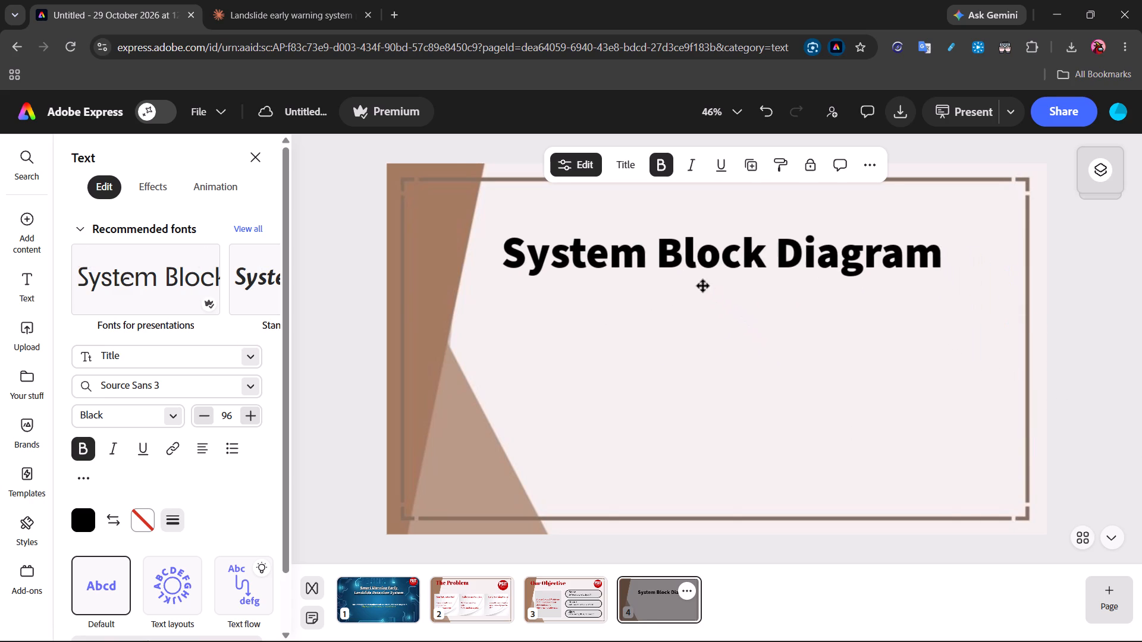
{"action": "left_click_drag", "start_coordinate": [703, 286], "coordinate": [639, 269]}
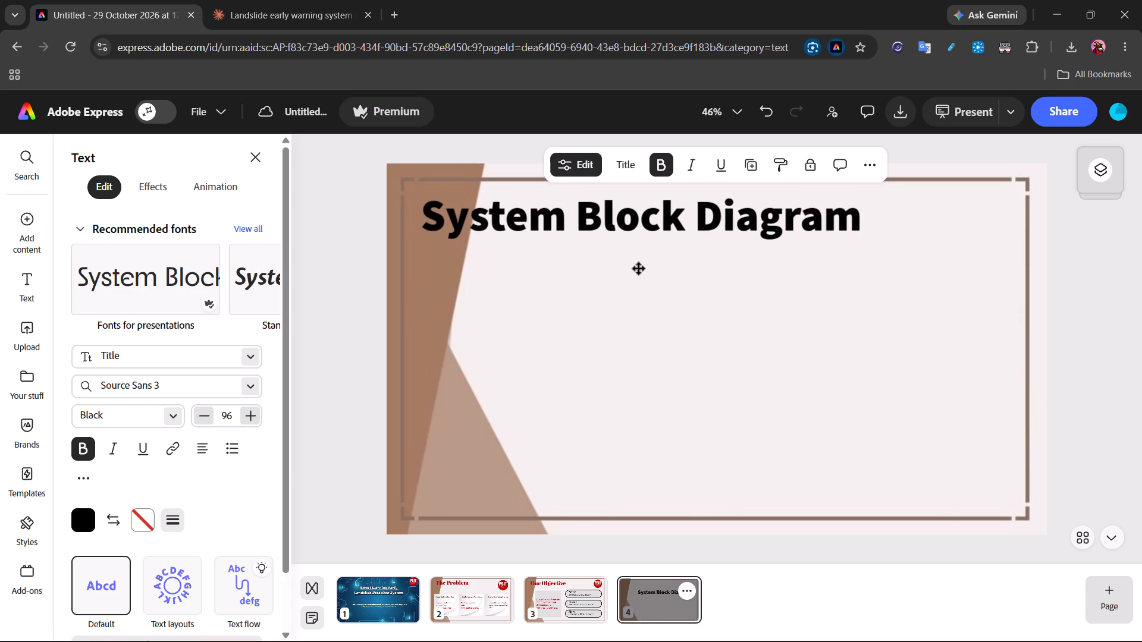
{"action": "left_click_drag", "start_coordinate": [639, 269], "coordinate": [639, 281]}
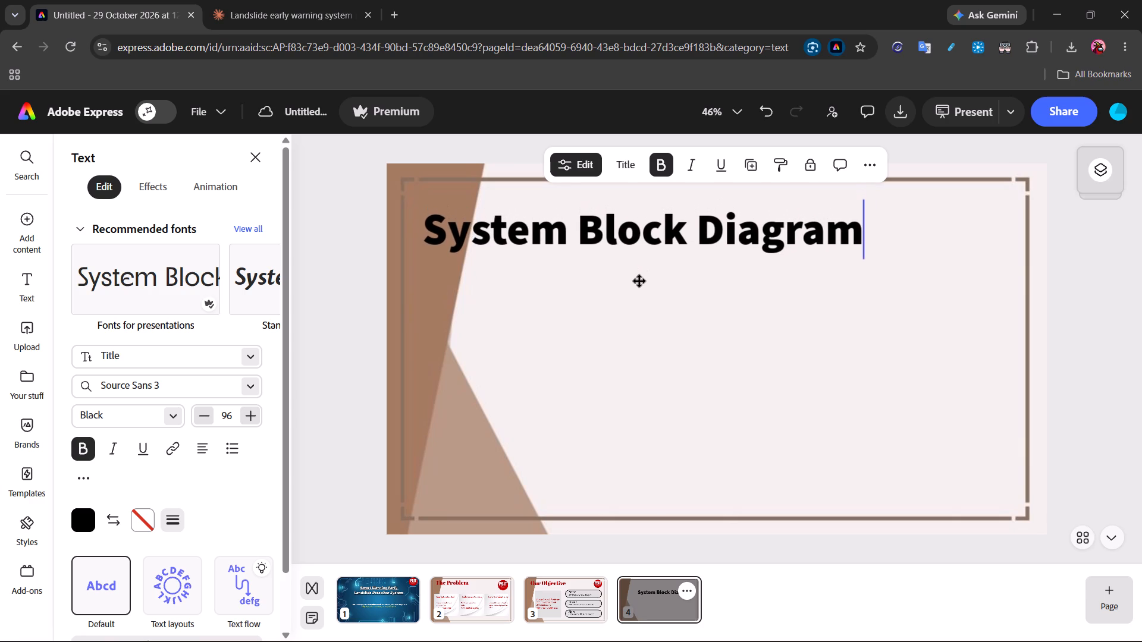
{"action": "left_click_drag", "start_coordinate": [639, 281], "coordinate": [639, 274]}
{"action": "left_click_drag", "start_coordinate": [676, 237], "coordinate": [676, 237]}
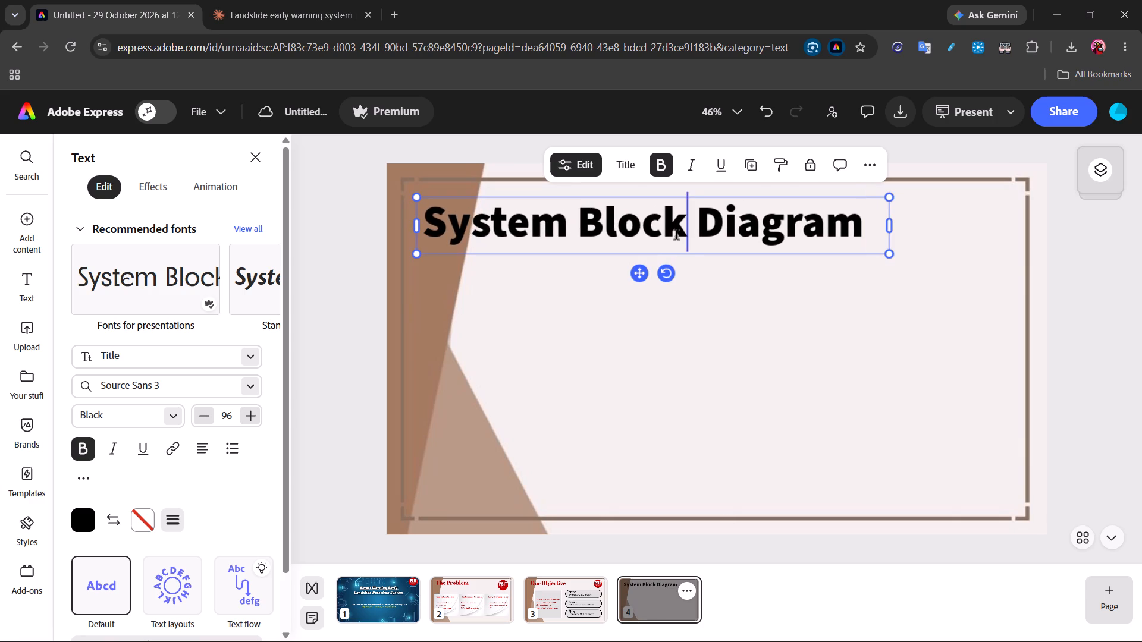
{"action": "left_click_drag", "start_coordinate": [676, 237], "coordinate": [681, 235]}
{"action": "left_click", "coordinate": [832, 347]}
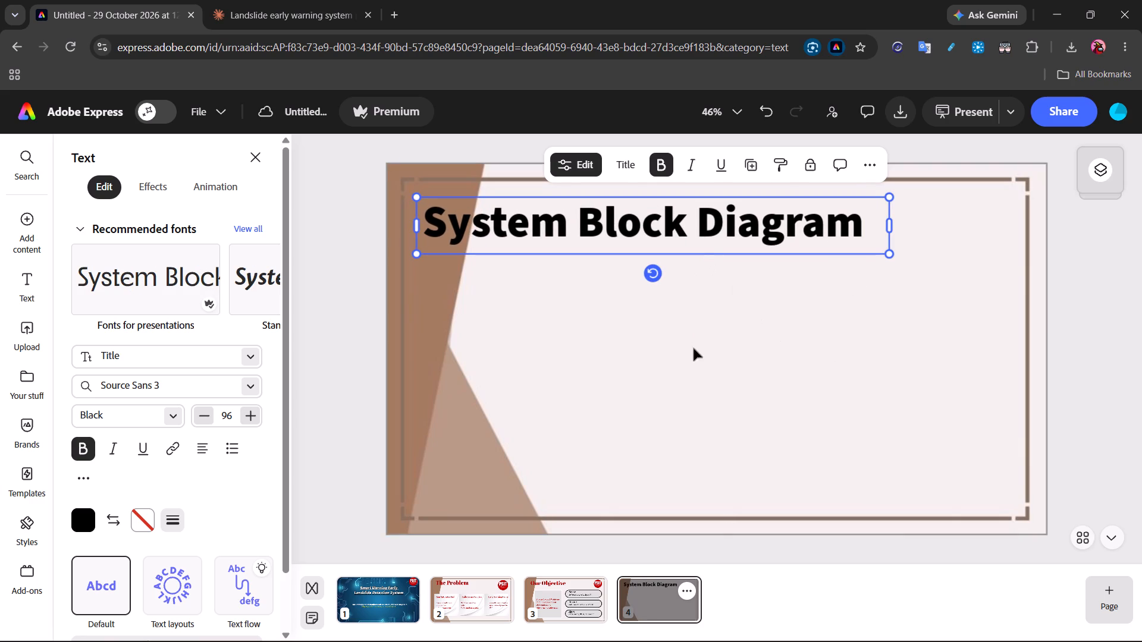
{"action": "left_click", "coordinate": [694, 348]}
{"action": "left_click_drag", "start_coordinate": [652, 235], "coordinate": [666, 226]}
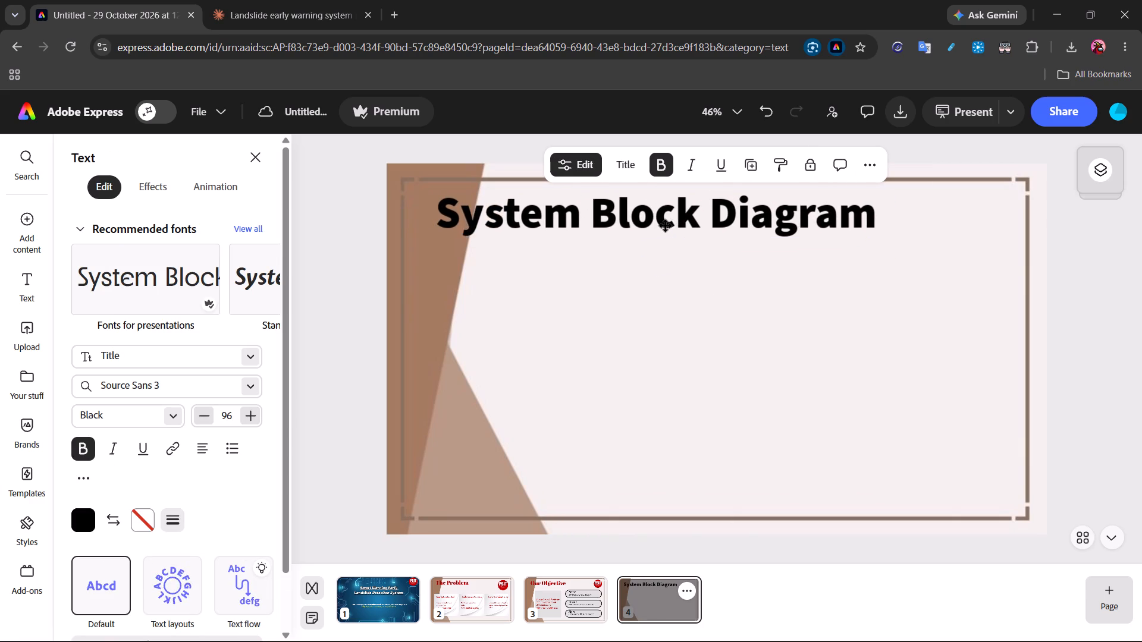
{"action": "left_click_drag", "start_coordinate": [666, 226], "coordinate": [658, 233]}
{"action": "left_click", "coordinate": [763, 210]}
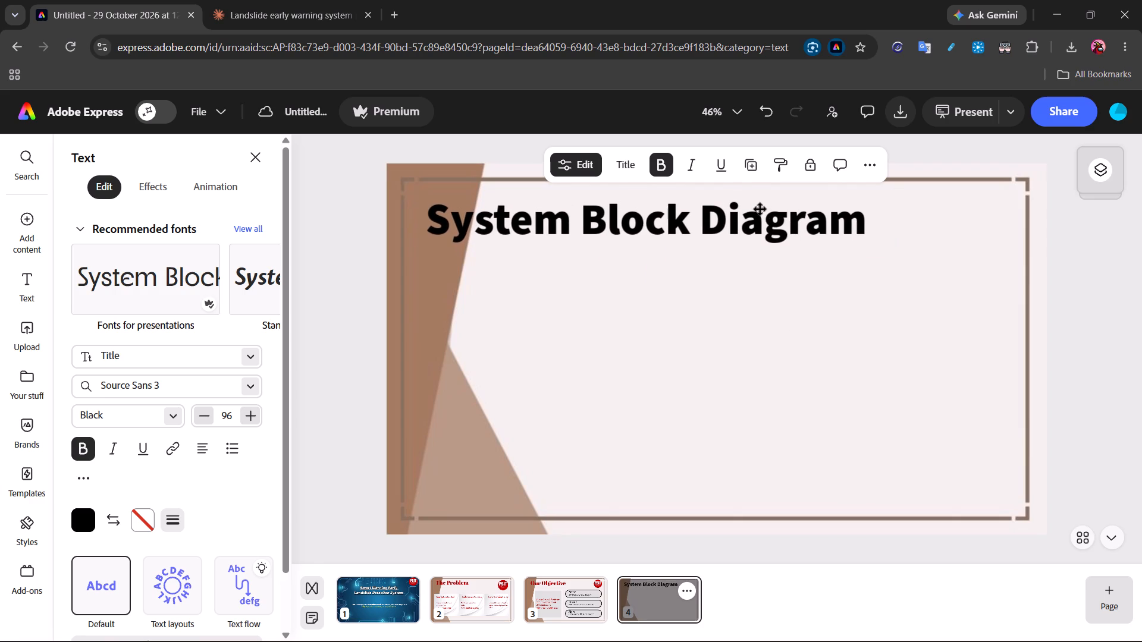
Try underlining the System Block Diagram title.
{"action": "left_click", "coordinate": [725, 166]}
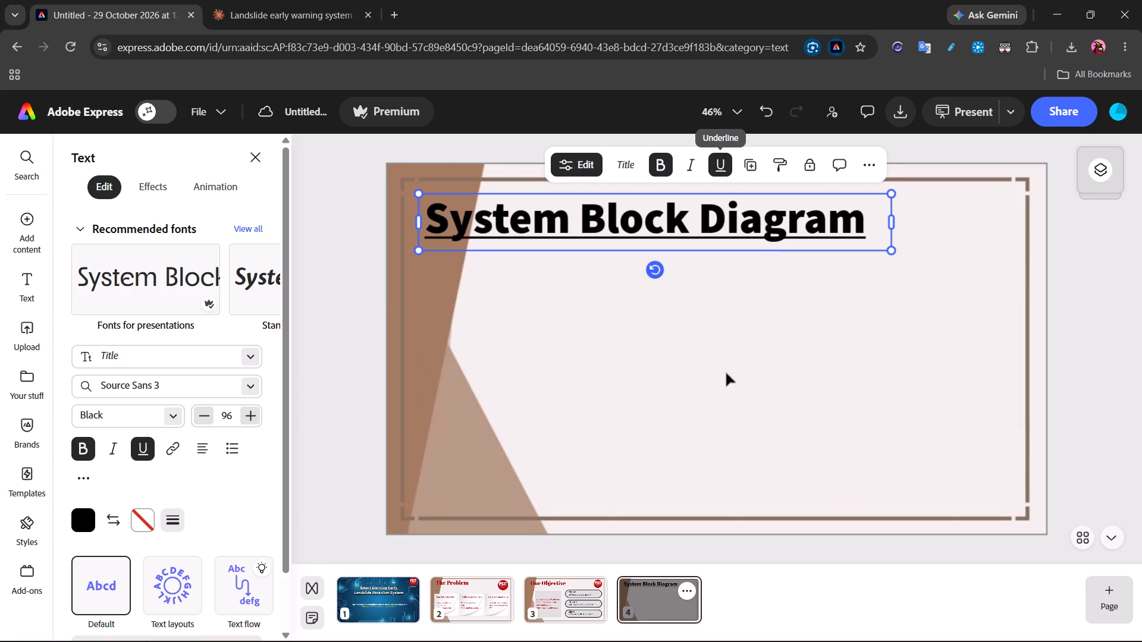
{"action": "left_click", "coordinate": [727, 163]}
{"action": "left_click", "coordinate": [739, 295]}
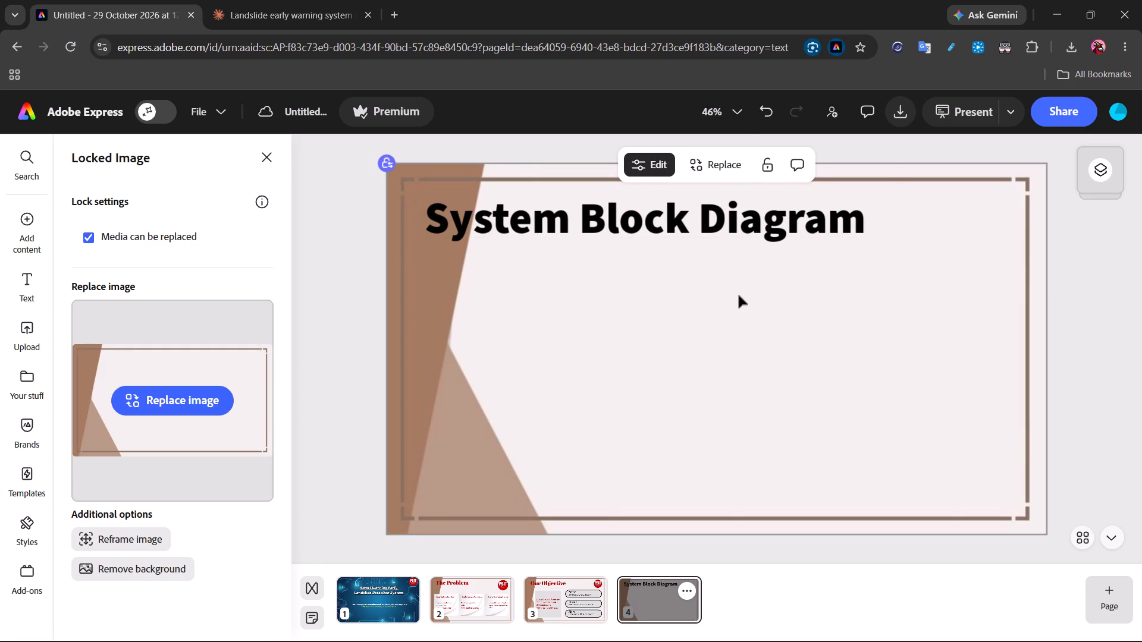
Compare the title styling on pages 3 and 4, and examine the font settings of The Problem slide's title.
{"action": "left_click", "coordinate": [556, 610]}
{"action": "left_click", "coordinate": [645, 599]}
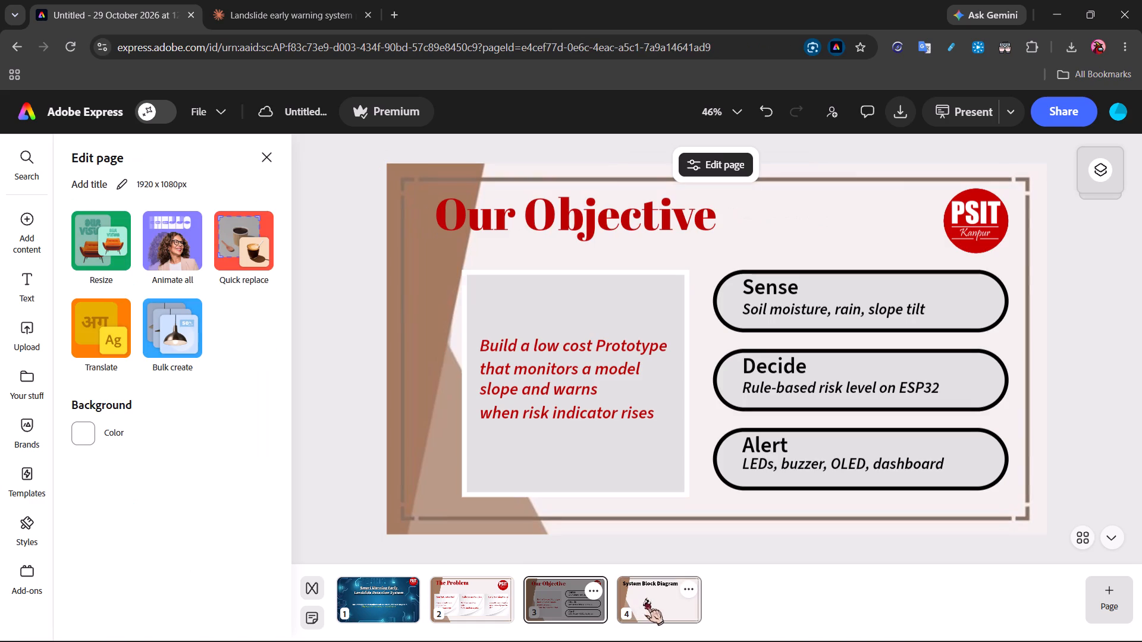
{"action": "left_click", "coordinate": [651, 202]}
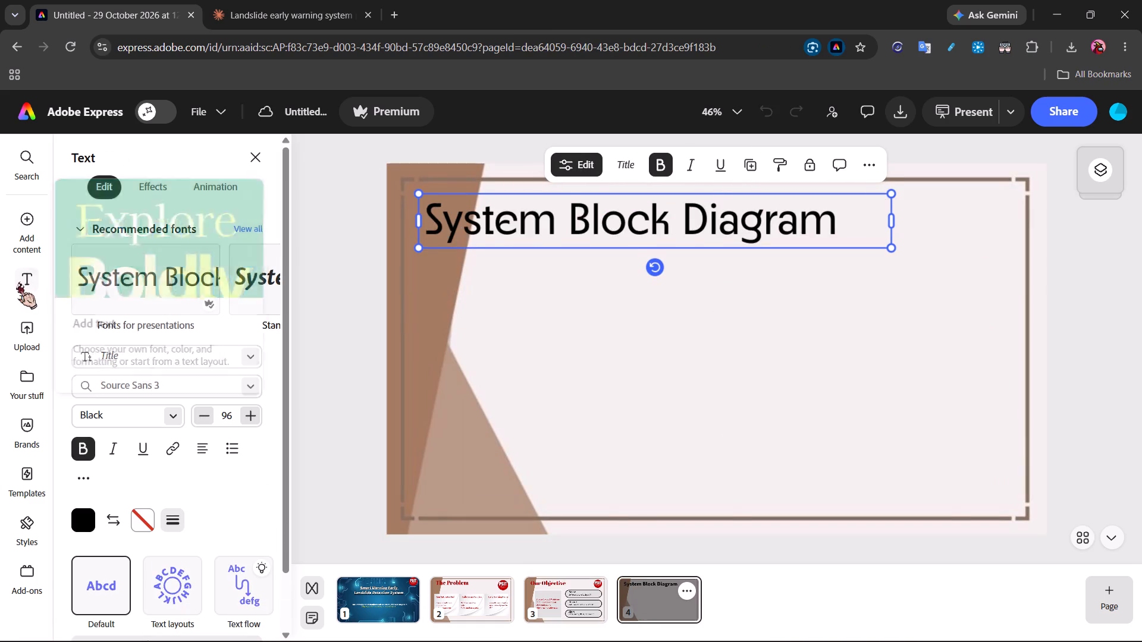
{"action": "left_click", "coordinate": [18, 284]}
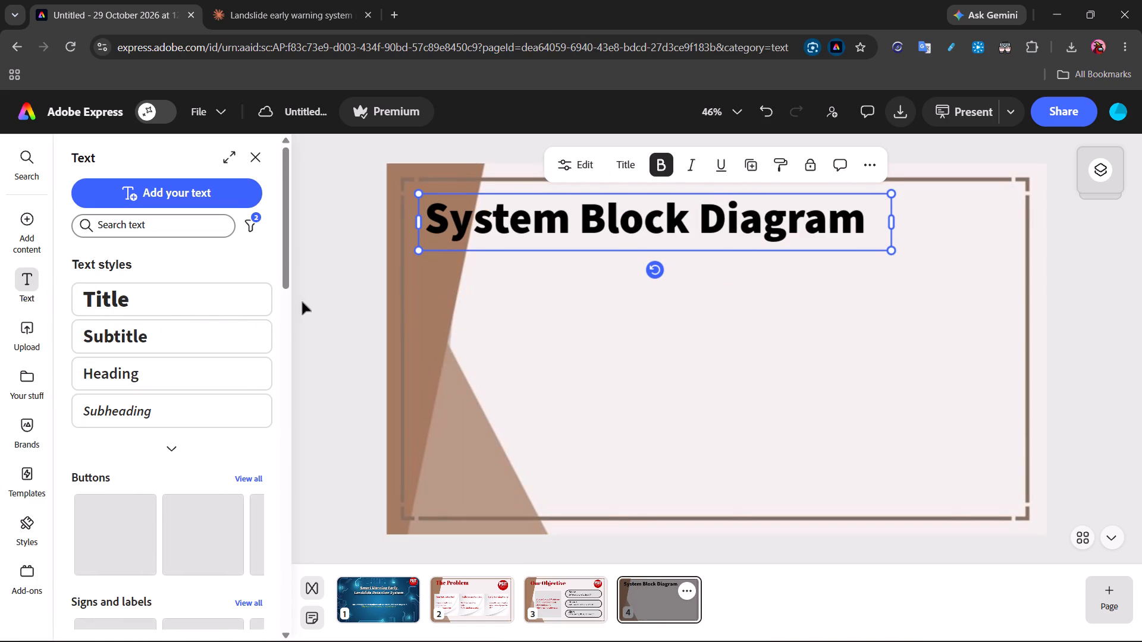
{"action": "scroll", "coordinate": [172, 521], "scroll_direction": "down", "scroll_amount": 3}
{"action": "scroll", "coordinate": [172, 521], "scroll_direction": "up", "scroll_amount": 4}
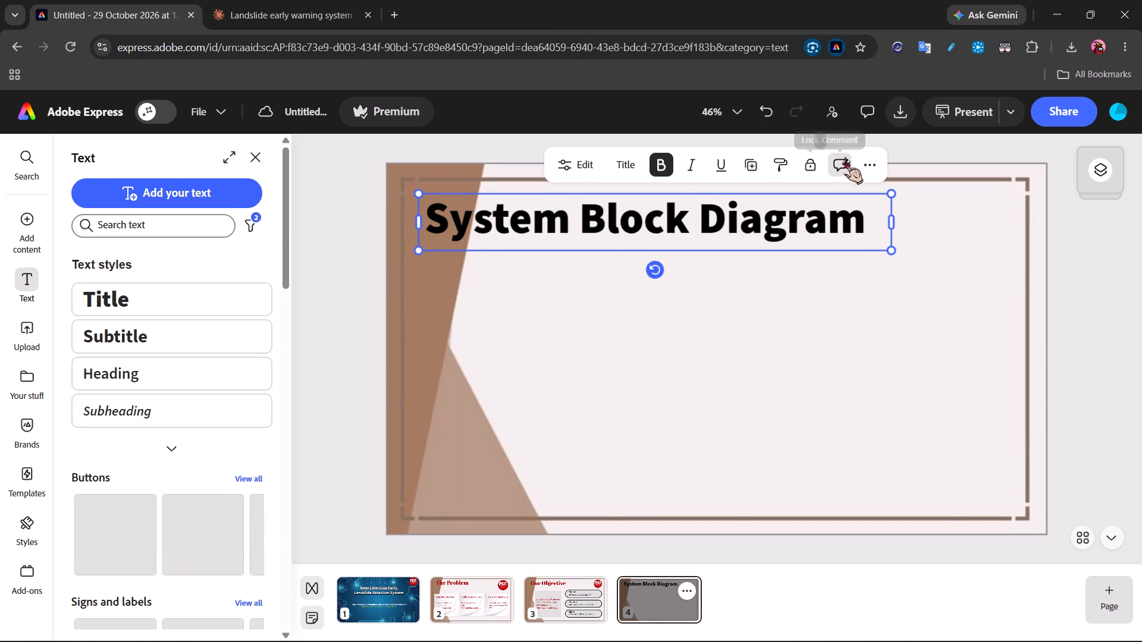
{"action": "left_click", "coordinate": [858, 163]}
{"action": "left_click", "coordinate": [567, 160]}
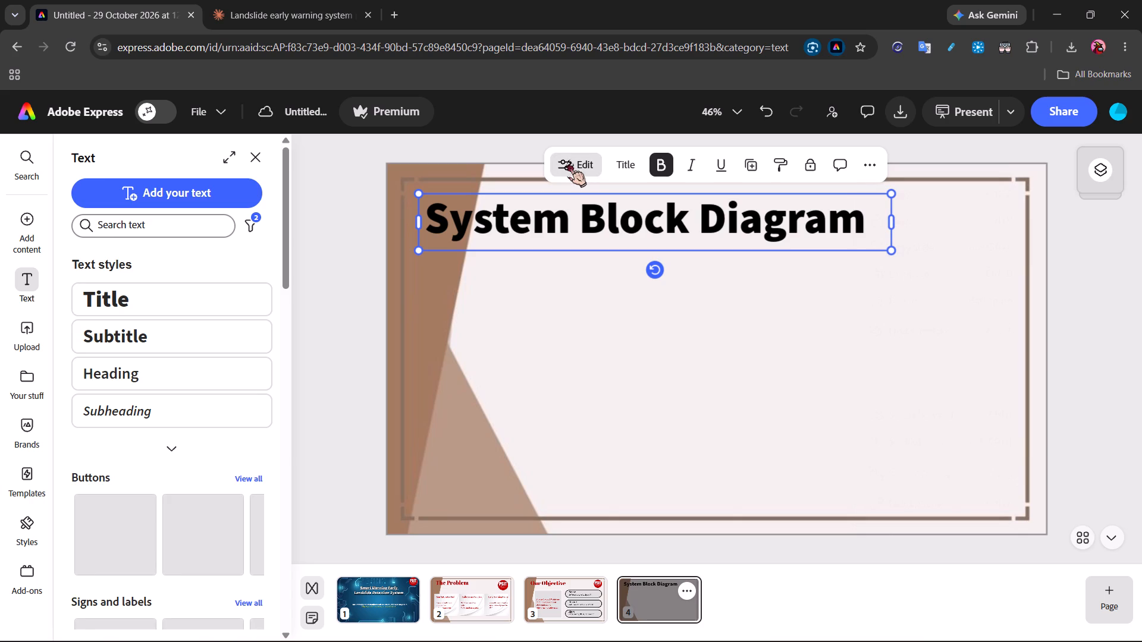
{"action": "left_click", "coordinate": [567, 160]}
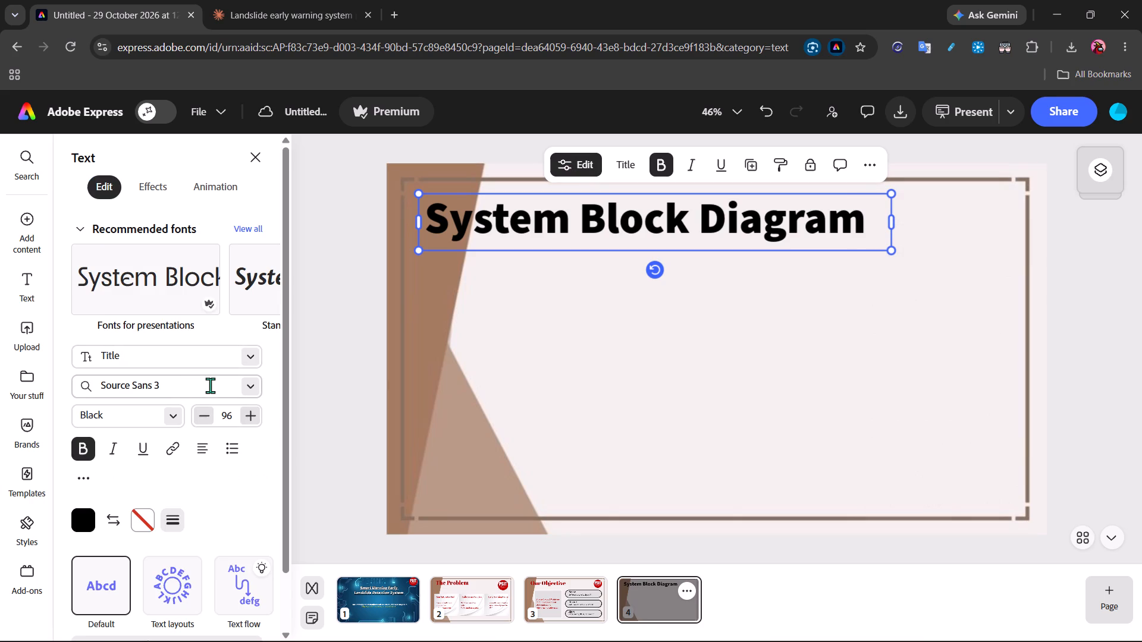
{"action": "left_click", "coordinate": [476, 603]}
{"action": "left_click", "coordinate": [450, 233]}
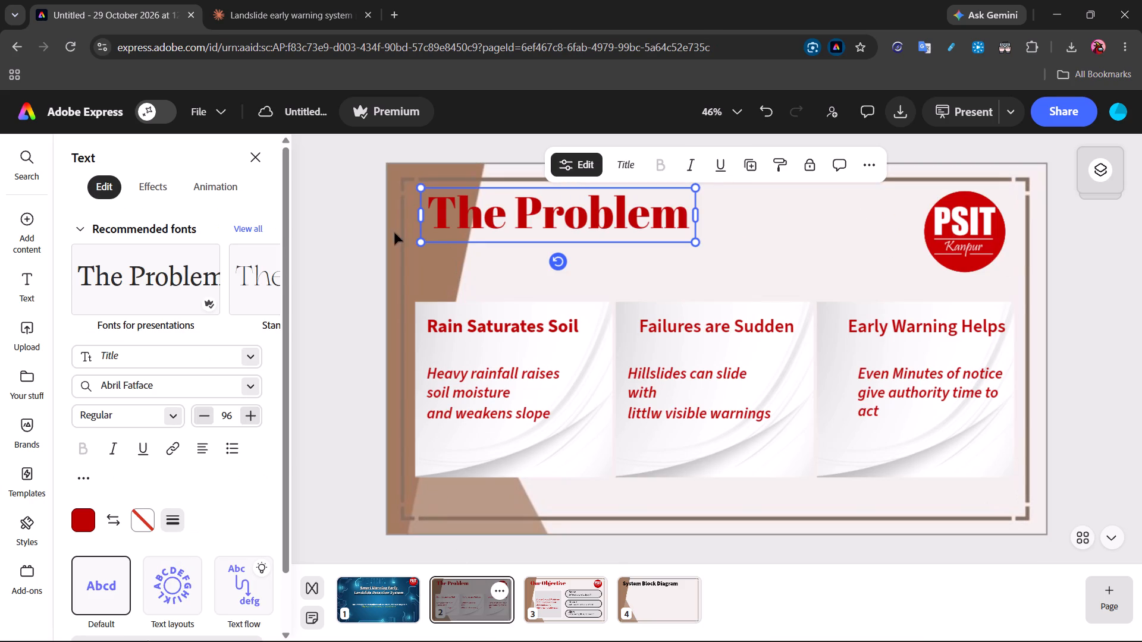
Change the font of page 4's System Block Diagram title to Abril Fatface.
{"action": "left_click", "coordinate": [643, 603]}
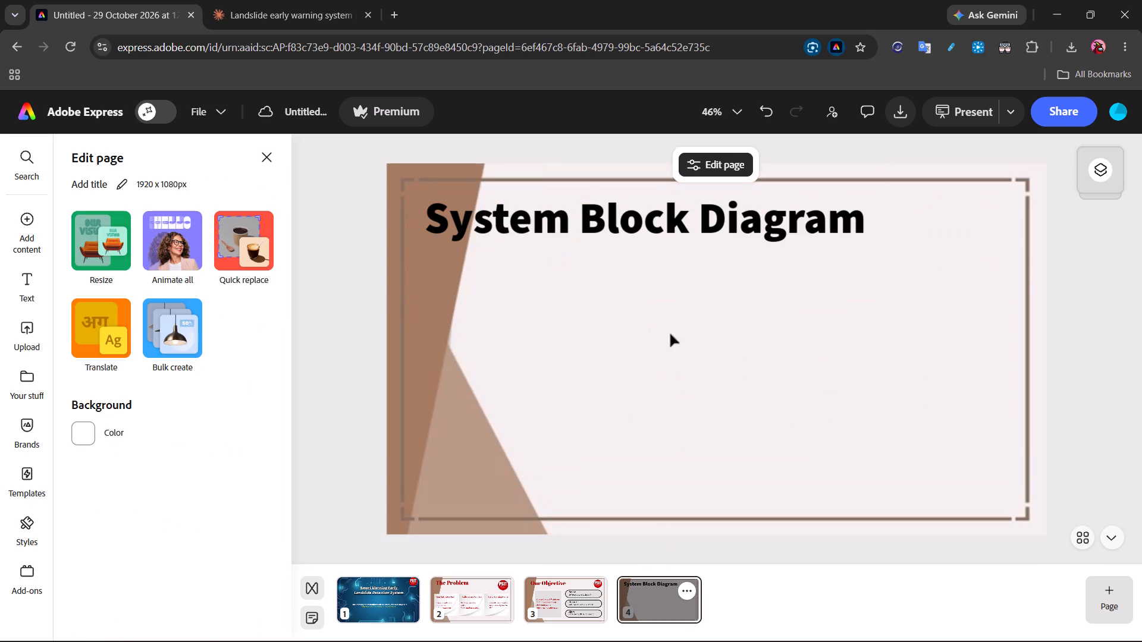
{"action": "left_click", "coordinate": [651, 213]}
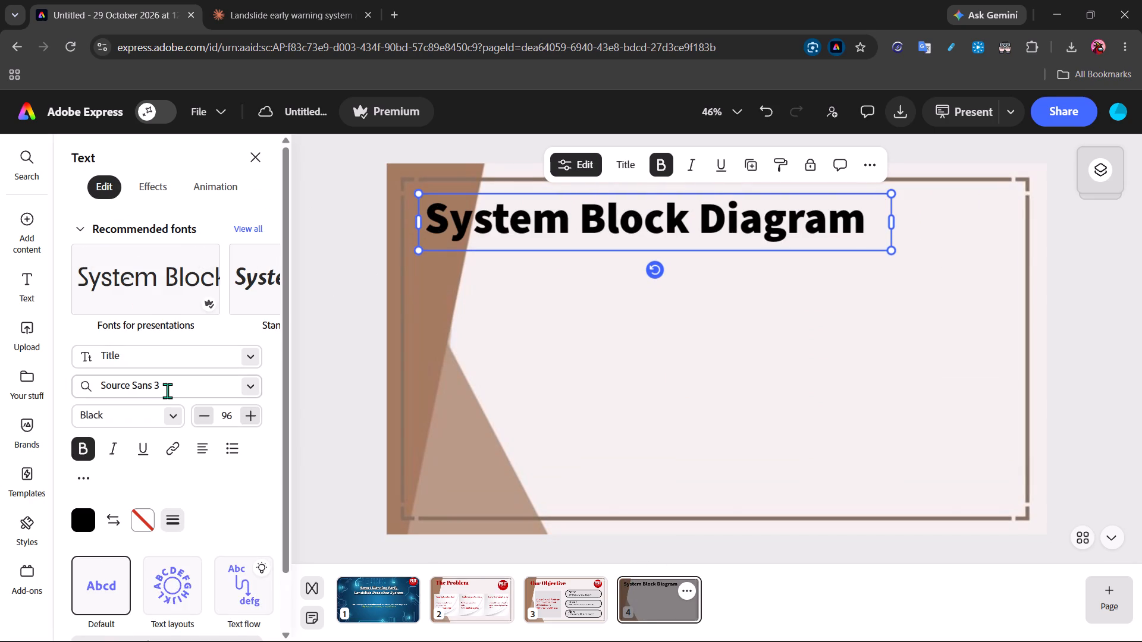
{"action": "left_click", "coordinate": [167, 391]}
{"action": "key", "text": "BackSpace"}
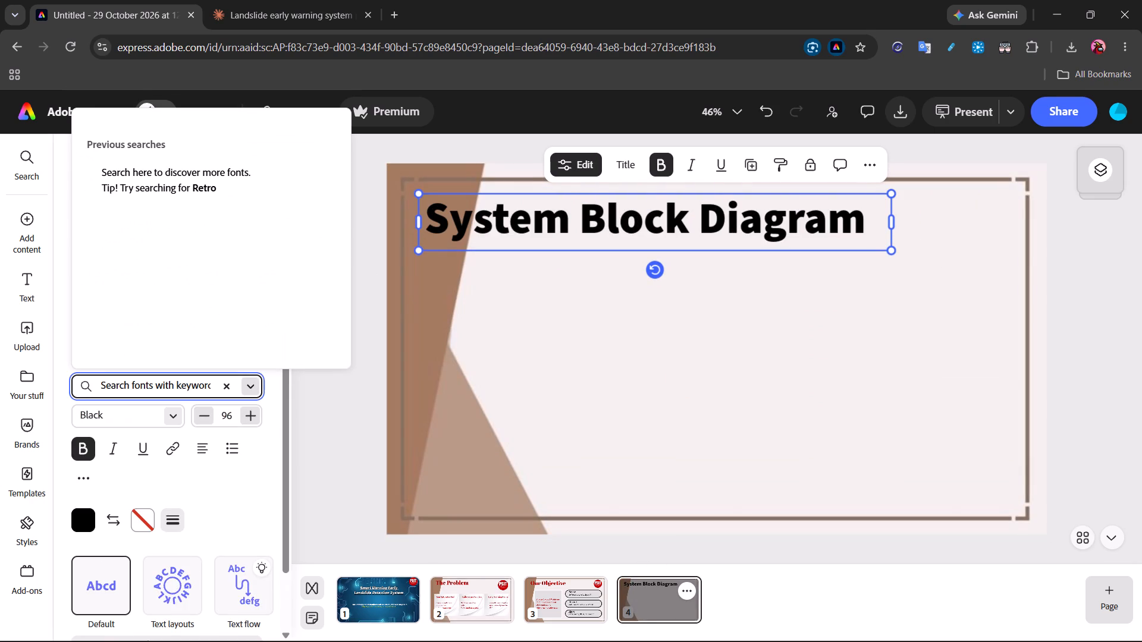
{"action": "type", "text": "Abril fat"}
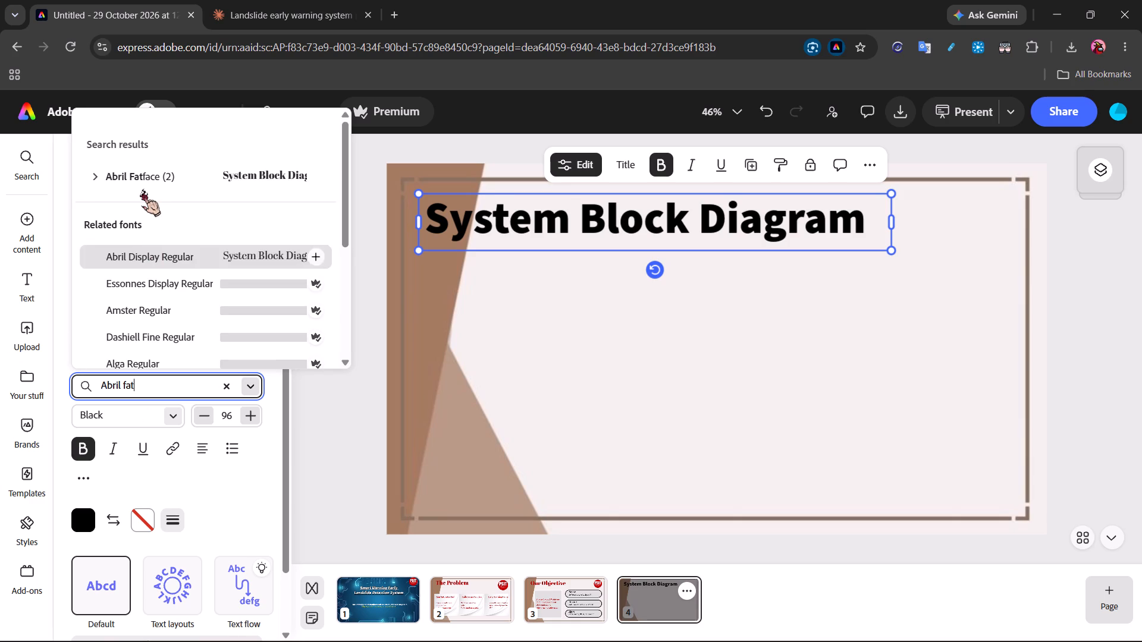
{"action": "left_click", "coordinate": [142, 177]}
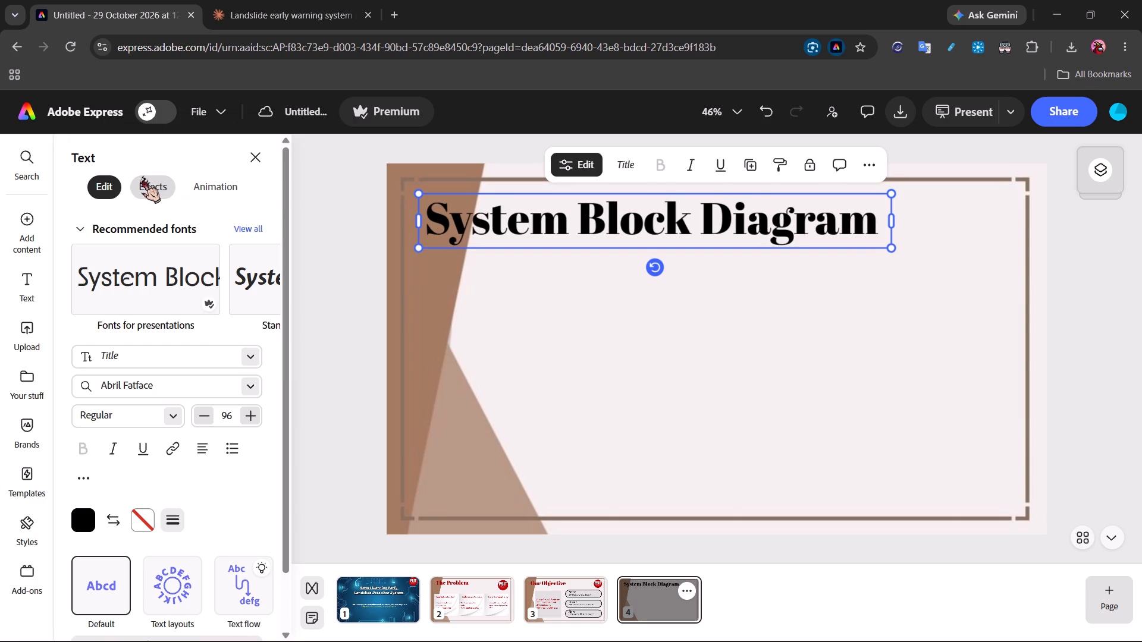
Recolor the System Block Diagram title with the dark red already in use in the presentation.
{"action": "left_click", "coordinate": [76, 520]}
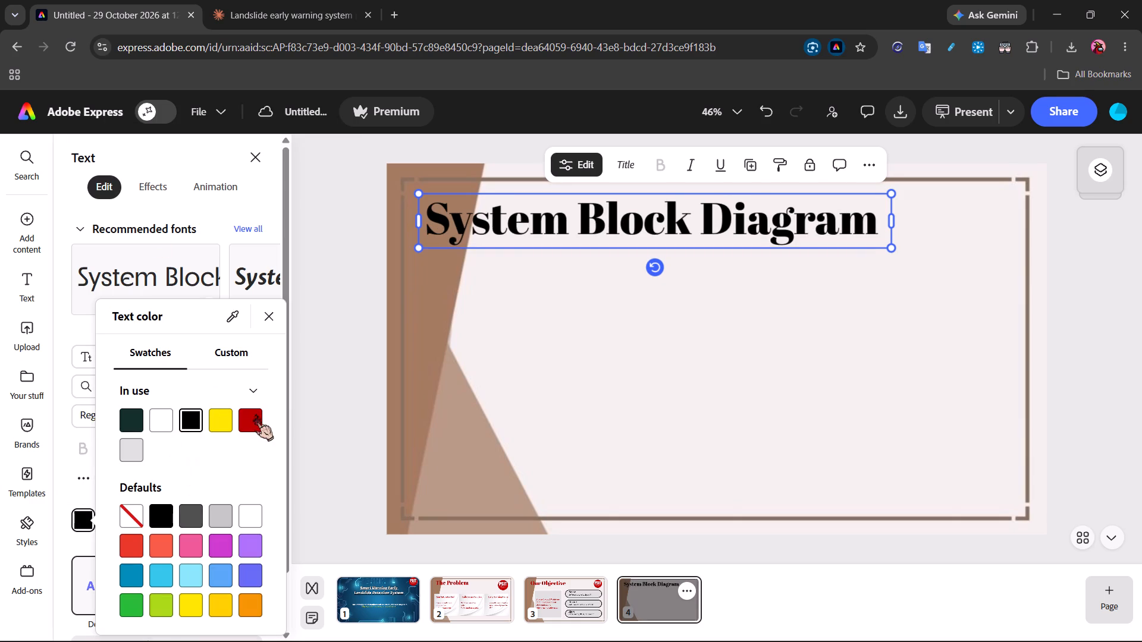
{"action": "left_click", "coordinate": [255, 414]}
{"action": "left_click", "coordinate": [634, 422]}
{"action": "left_click", "coordinate": [634, 422]}
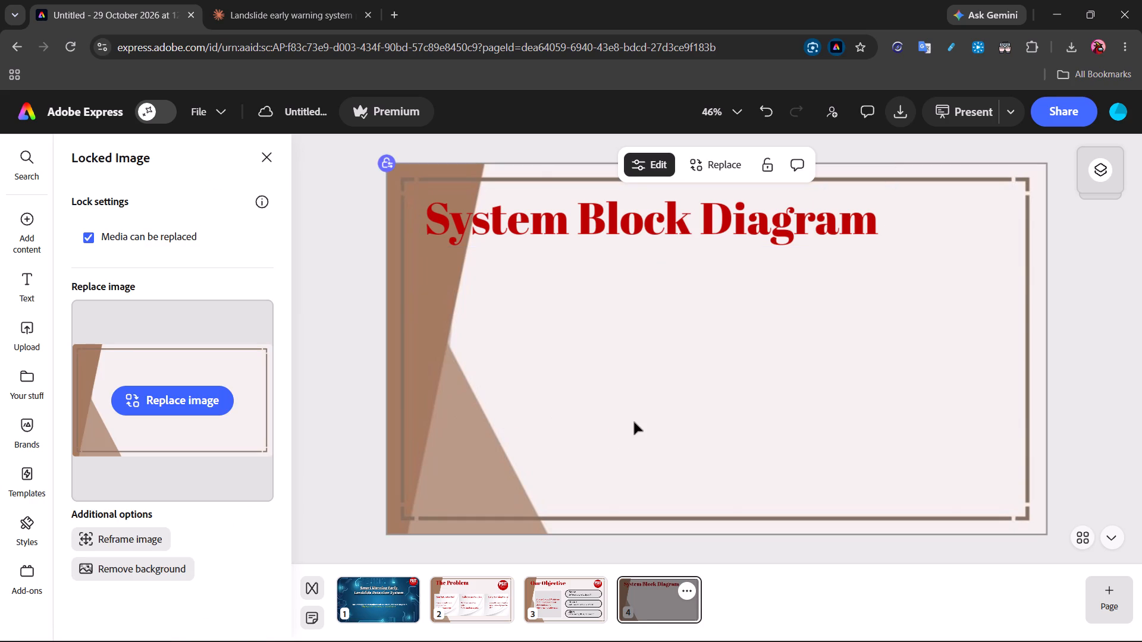
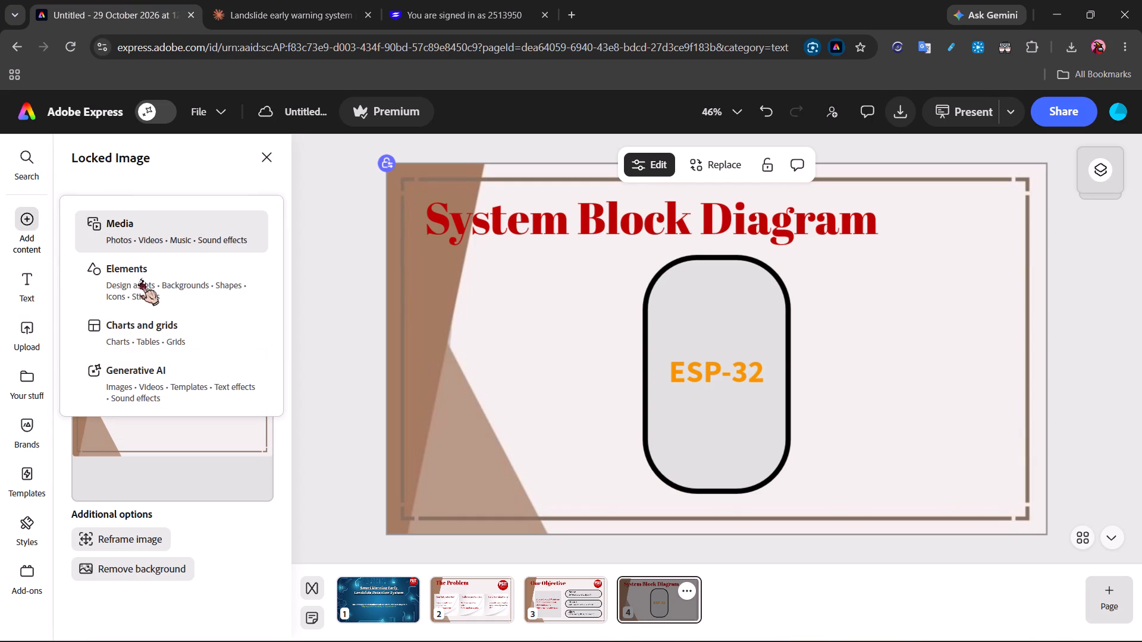
{"action": "left_click", "coordinate": [140, 279]}
{"action": "scroll", "coordinate": [121, 532], "scroll_direction": "down", "scroll_amount": 1}
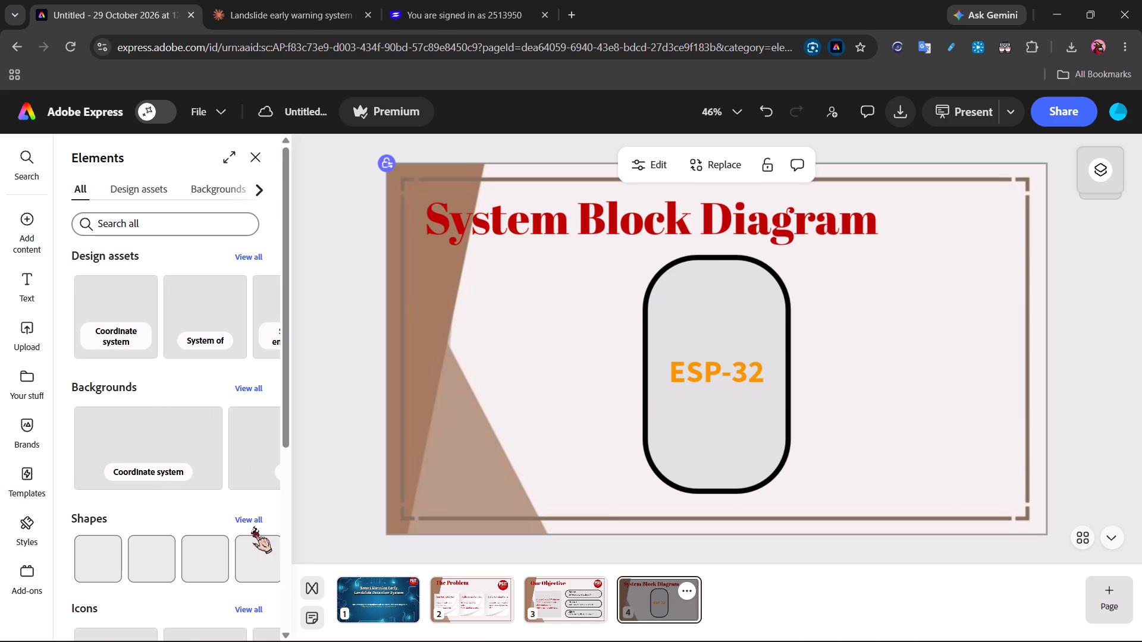
{"action": "scroll", "coordinate": [253, 527], "scroll_direction": "down", "scroll_amount": 1}
{"action": "left_click", "coordinate": [256, 442]}
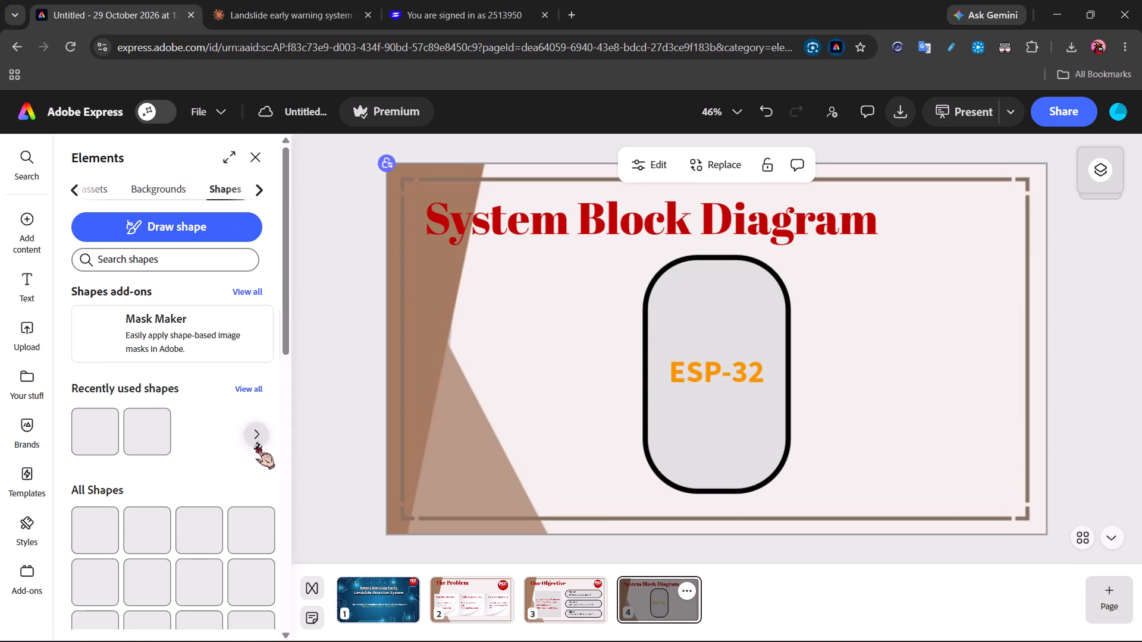
{"action": "scroll", "coordinate": [211, 442], "scroll_direction": "down", "scroll_amount": 4}
{"action": "scroll", "coordinate": [211, 442], "scroll_direction": "up", "scroll_amount": 4}
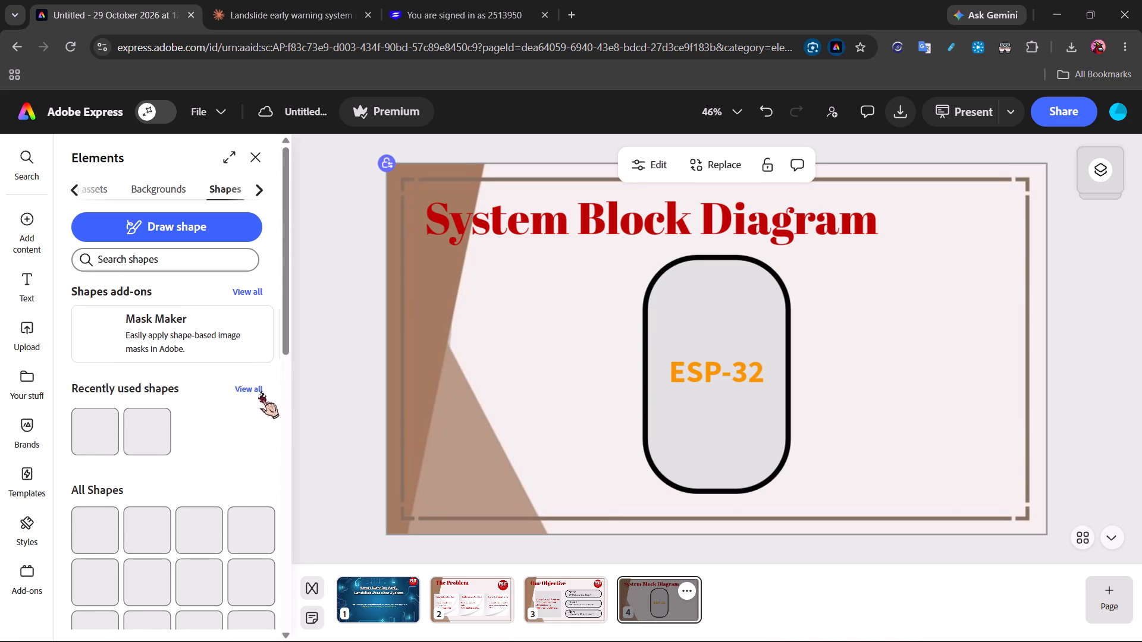
{"action": "left_click", "coordinate": [260, 391]}
{"action": "left_click", "coordinate": [247, 158]}
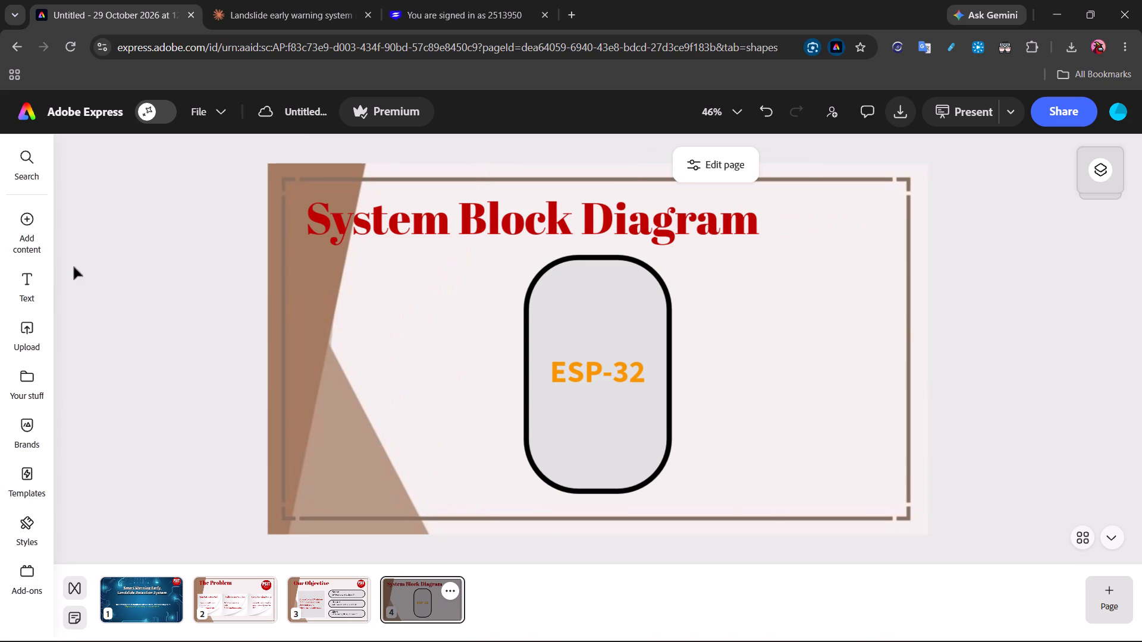
Add a second rounded rectangle from the shapes library and place it to the left of the ESP-32 block.
{"action": "left_click", "coordinate": [26, 236]}
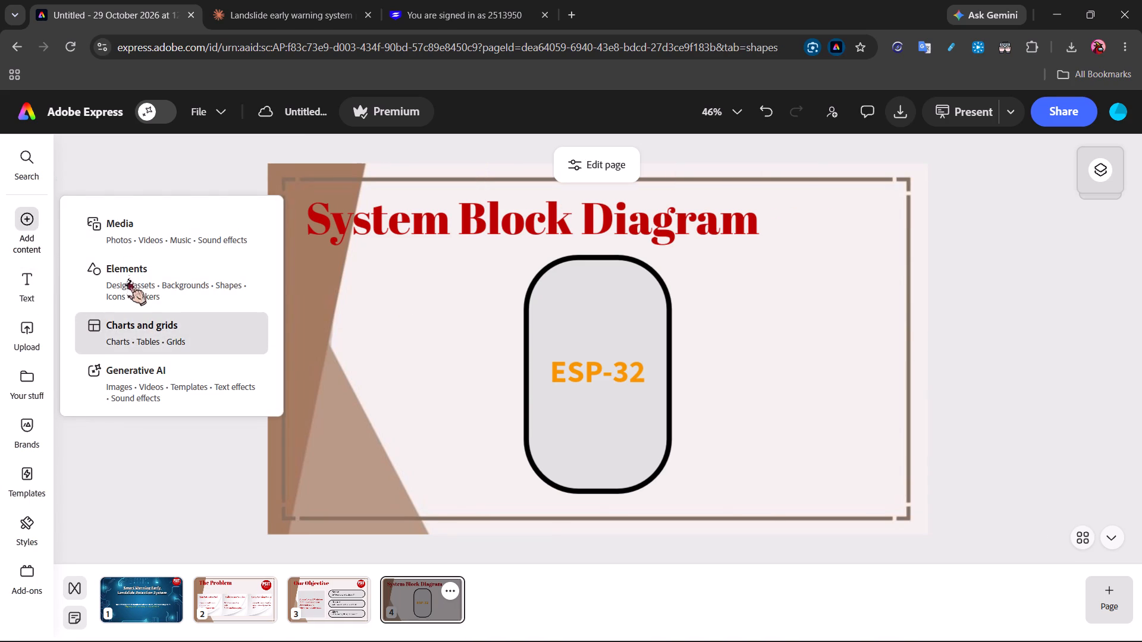
{"action": "left_click", "coordinate": [127, 279]}
{"action": "scroll", "coordinate": [154, 408], "scroll_direction": "down", "scroll_amount": 3}
{"action": "scroll", "coordinate": [154, 408], "scroll_direction": "up", "scroll_amount": 2}
{"action": "scroll", "coordinate": [154, 408], "scroll_direction": "down", "scroll_amount": 2}
{"action": "scroll", "coordinate": [154, 408], "scroll_direction": "up", "scroll_amount": 3}
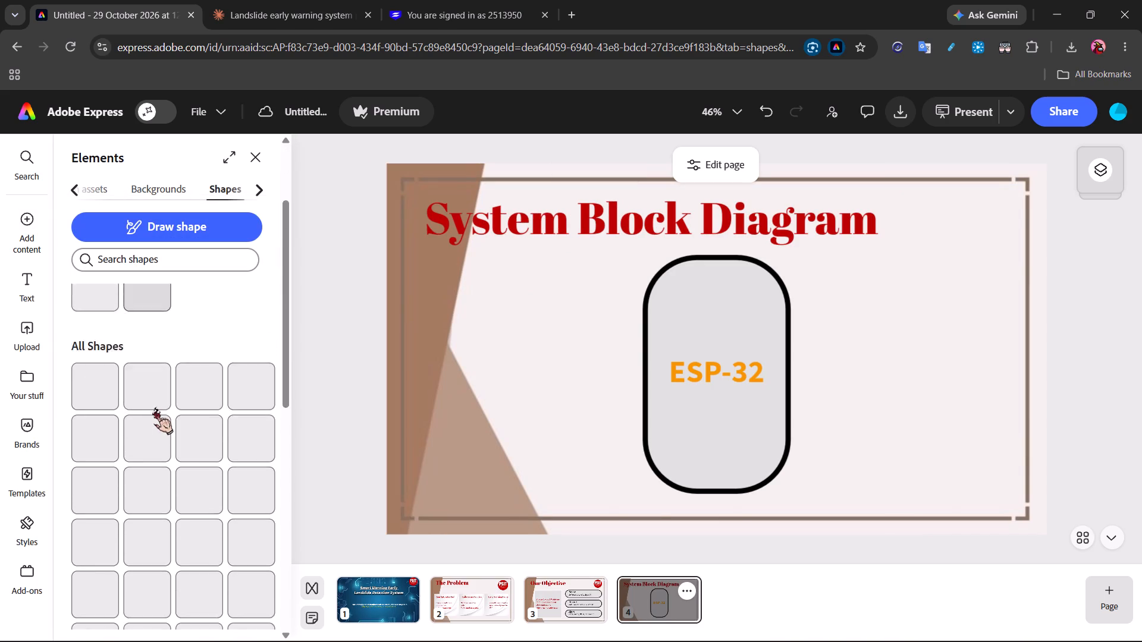
{"action": "scroll", "coordinate": [154, 408], "scroll_direction": "down", "scroll_amount": 4}
{"action": "scroll", "coordinate": [154, 408], "scroll_direction": "up", "scroll_amount": 5}
{"action": "scroll", "coordinate": [154, 408], "scroll_direction": "down", "scroll_amount": 1}
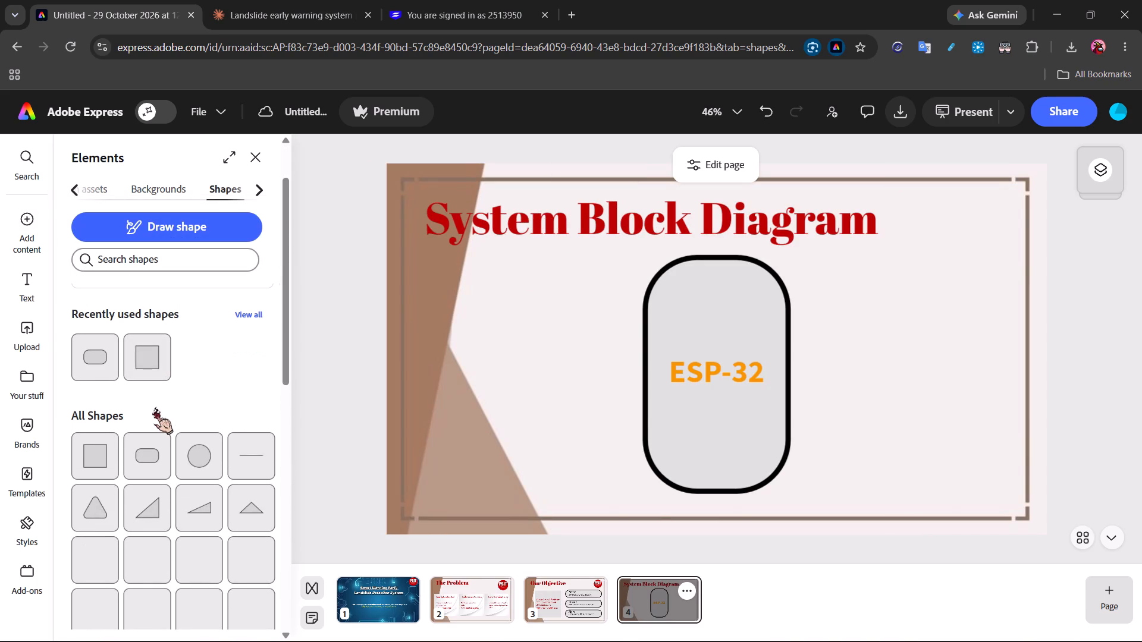
{"action": "left_click", "coordinate": [145, 456]}
{"action": "left_click_drag", "start_coordinate": [740, 361], "coordinate": [641, 360]}
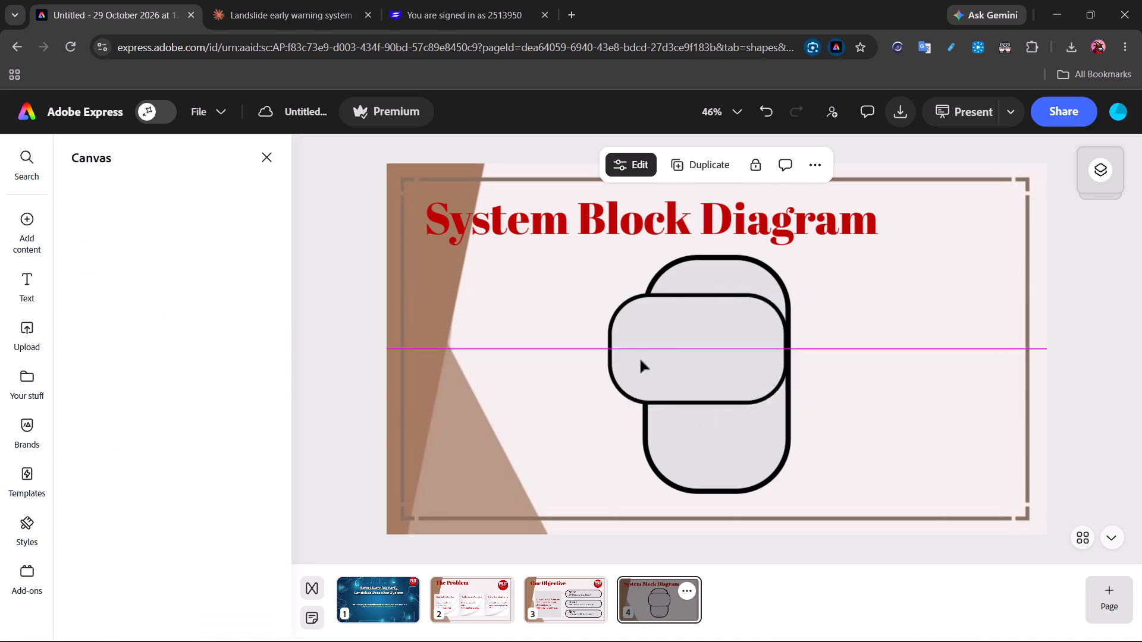
{"action": "left_click_drag", "start_coordinate": [641, 360], "coordinate": [565, 331]}
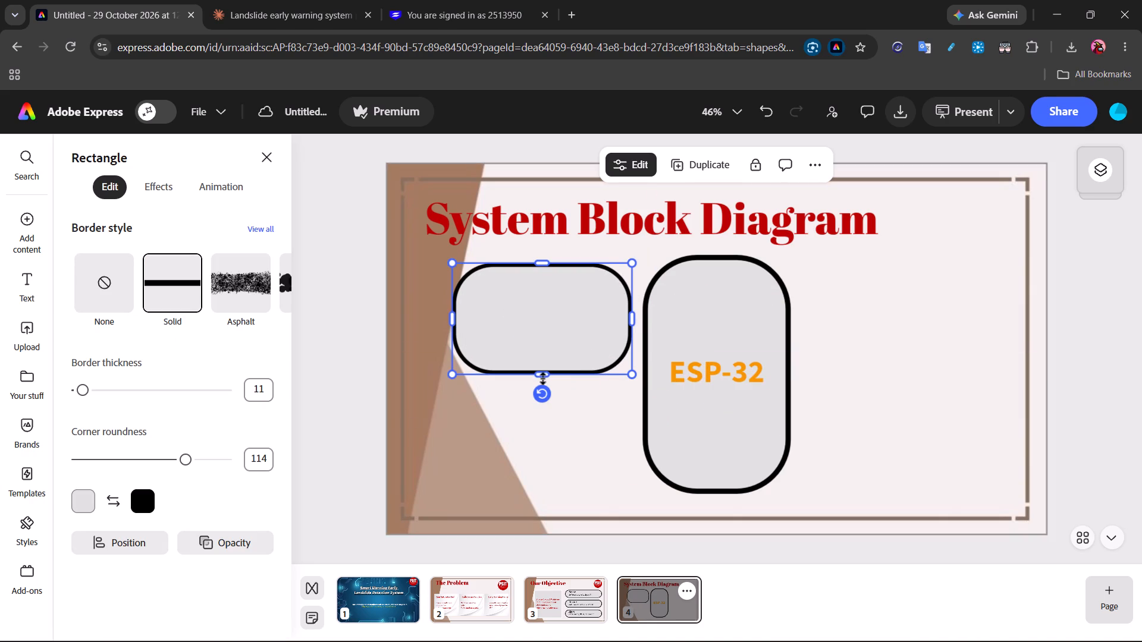
Flatten the new rounded rectangle into a slim horizontal bar and position it left of the ESP-32 block's upper part.
{"action": "left_click_drag", "start_coordinate": [542, 377], "coordinate": [531, 309]}
{"action": "left_click_drag", "start_coordinate": [528, 287], "coordinate": [523, 320]}
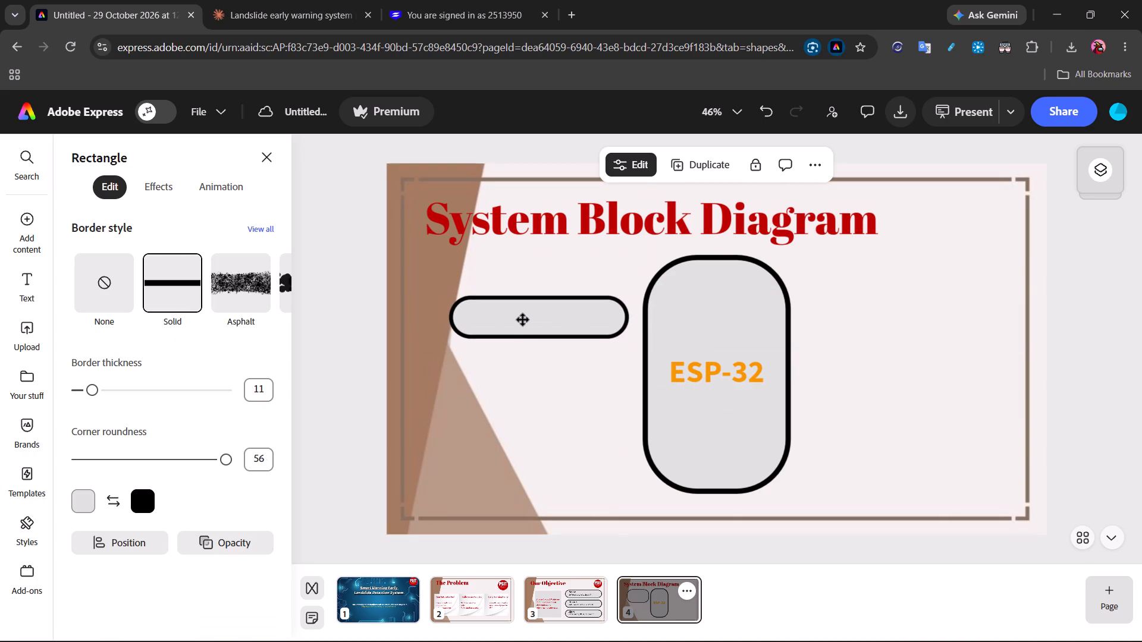
{"action": "left_click_drag", "start_coordinate": [523, 320], "coordinate": [514, 313]}
{"action": "left_click_drag", "start_coordinate": [619, 305], "coordinate": [635, 309]}
{"action": "left_click_drag", "start_coordinate": [559, 309], "coordinate": [551, 307]}
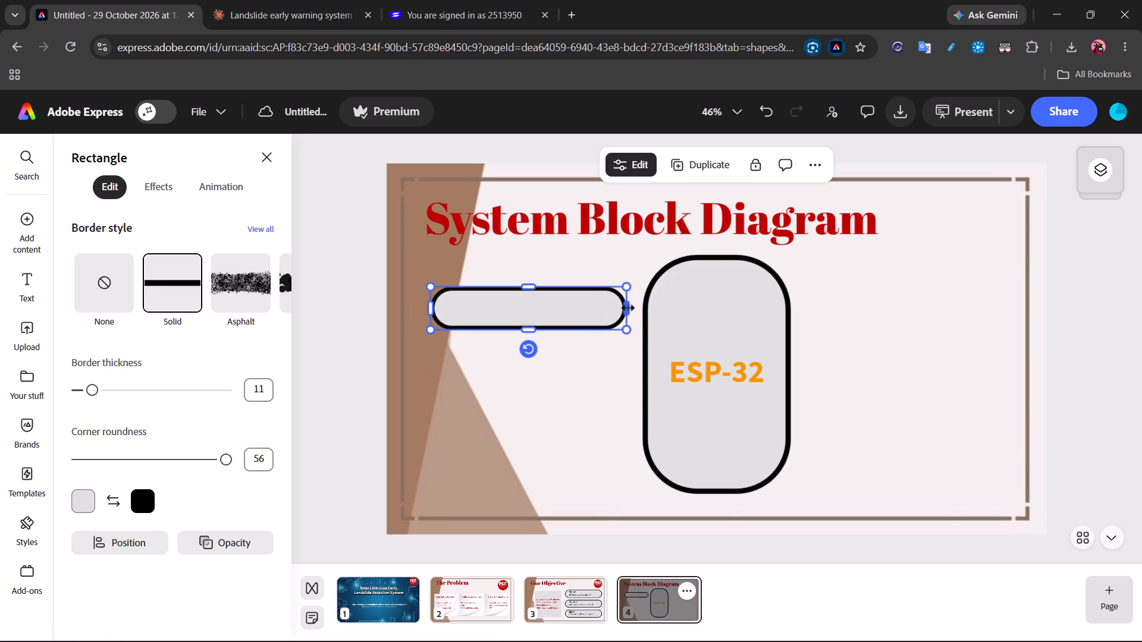
{"action": "left_click_drag", "start_coordinate": [628, 307], "coordinate": [610, 308]}
{"action": "left_click_drag", "start_coordinate": [563, 314], "coordinate": [552, 316]}
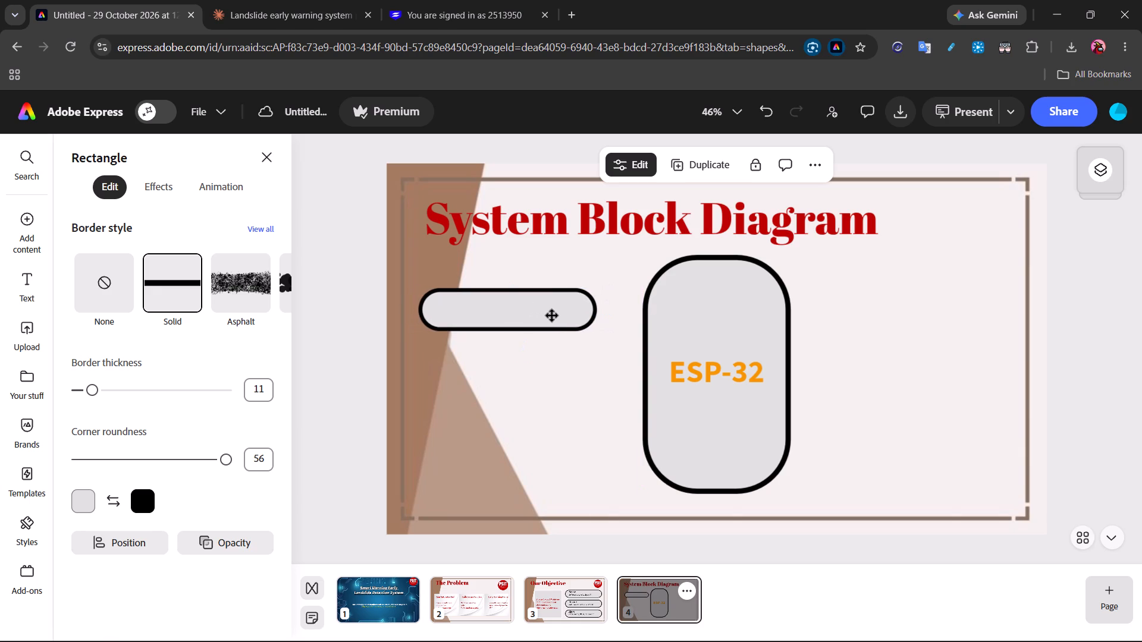
{"action": "left_click_drag", "start_coordinate": [552, 316], "coordinate": [552, 327]}
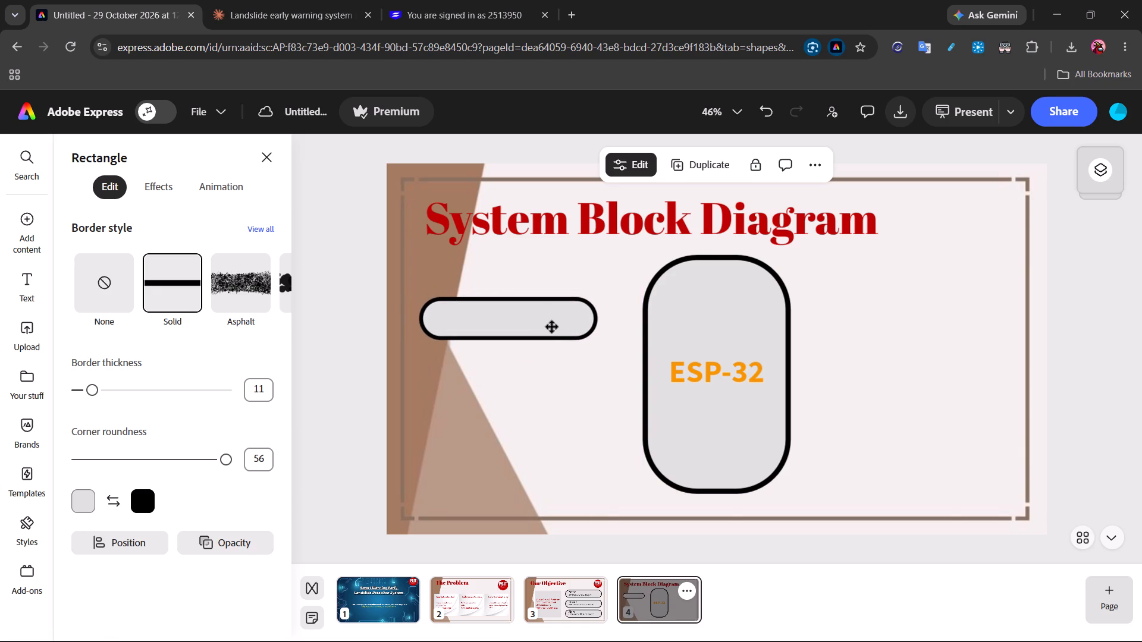
{"action": "left_click_drag", "start_coordinate": [552, 327], "coordinate": [551, 326]}
{"action": "left_click", "coordinate": [555, 318]}
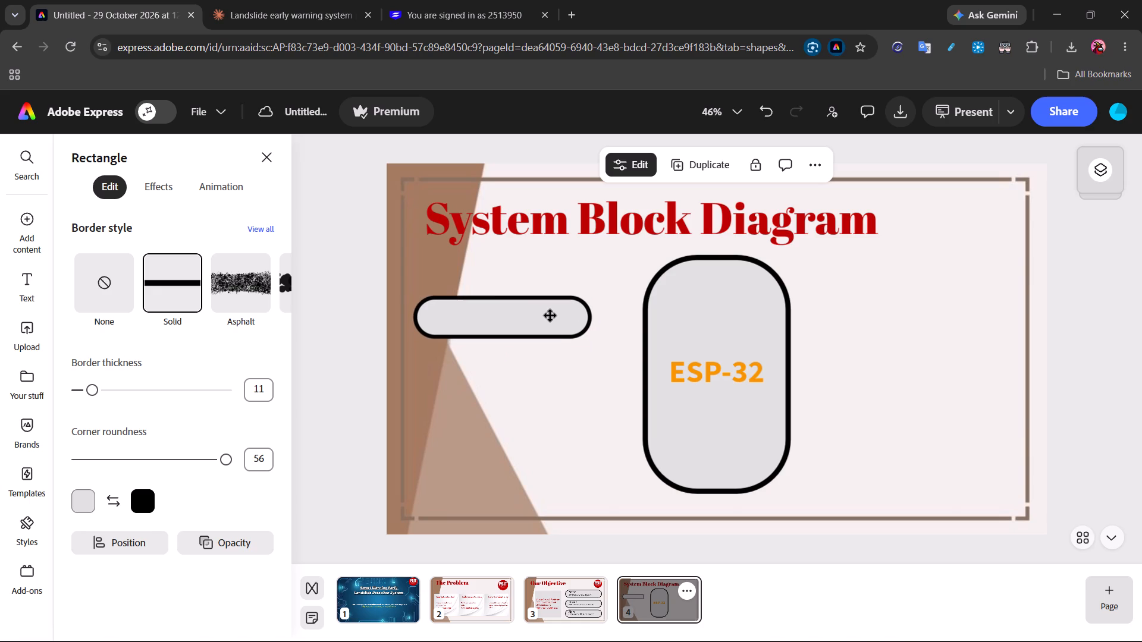
{"action": "left_click", "coordinate": [311, 416]}
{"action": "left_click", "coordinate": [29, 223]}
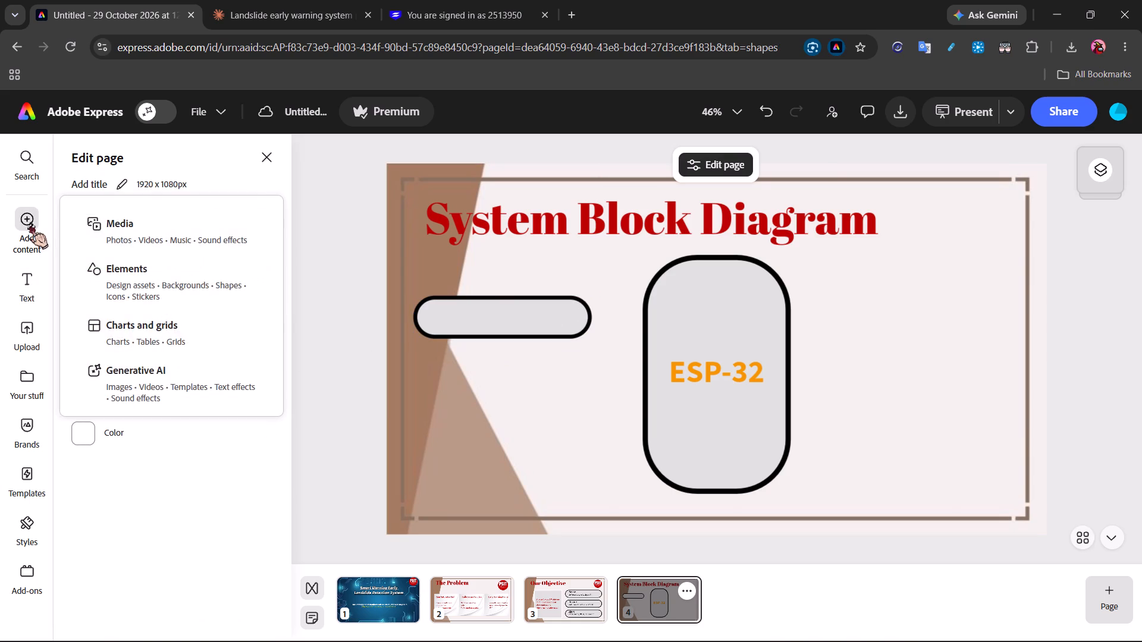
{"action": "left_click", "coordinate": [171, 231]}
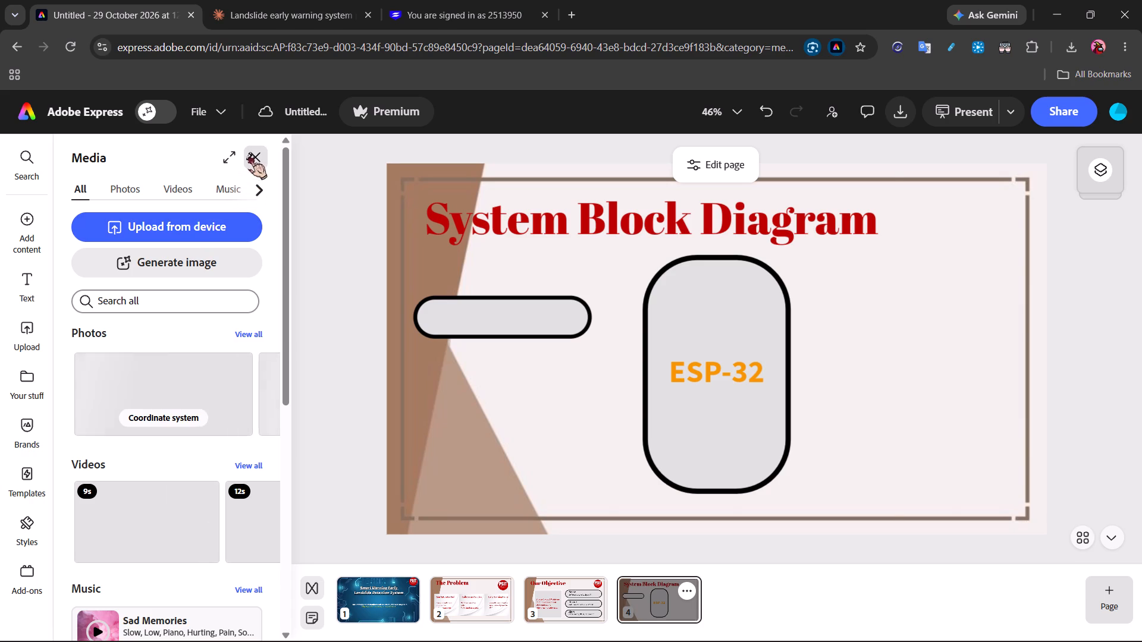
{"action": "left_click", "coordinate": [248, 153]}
Add a straight right-pointing arrow from the shapes library and shrink it to fit between the slim bar and the ESP-32 block.
{"action": "left_click", "coordinate": [30, 243]}
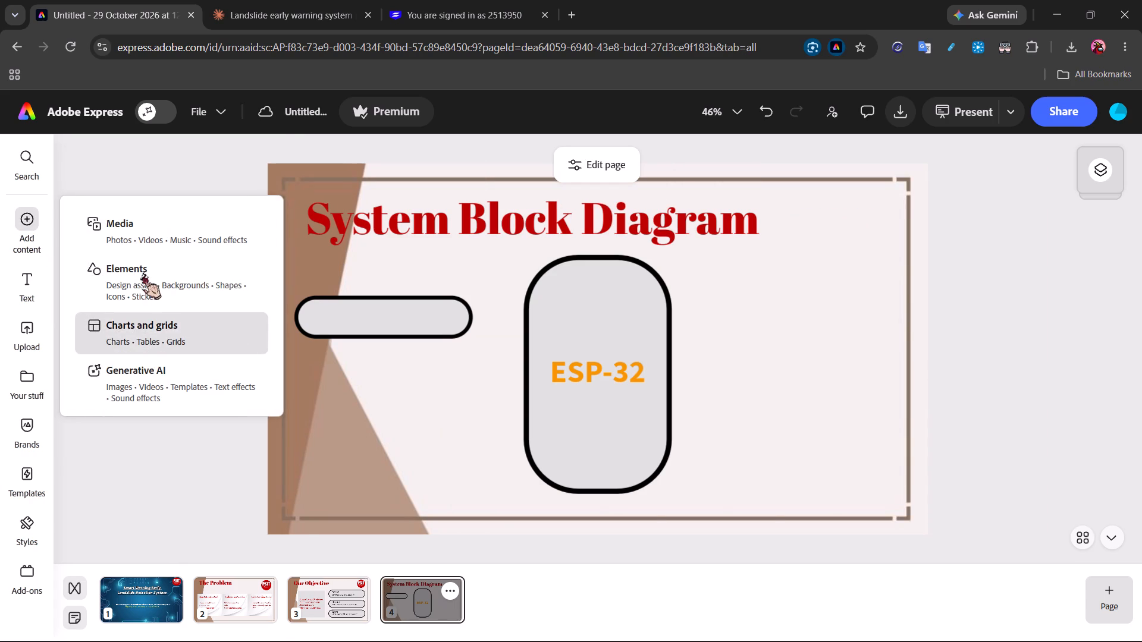
{"action": "left_click", "coordinate": [142, 273]}
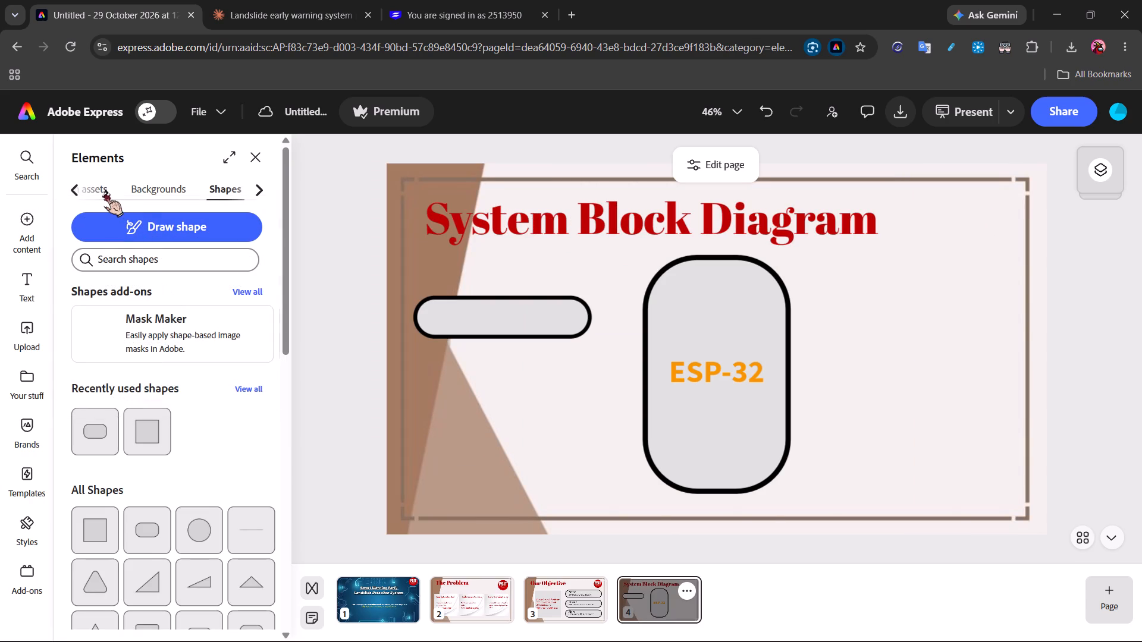
{"action": "scroll", "coordinate": [112, 286], "scroll_direction": "up", "scroll_amount": 1}
{"action": "scroll", "coordinate": [112, 286], "scroll_direction": "down", "scroll_amount": 4}
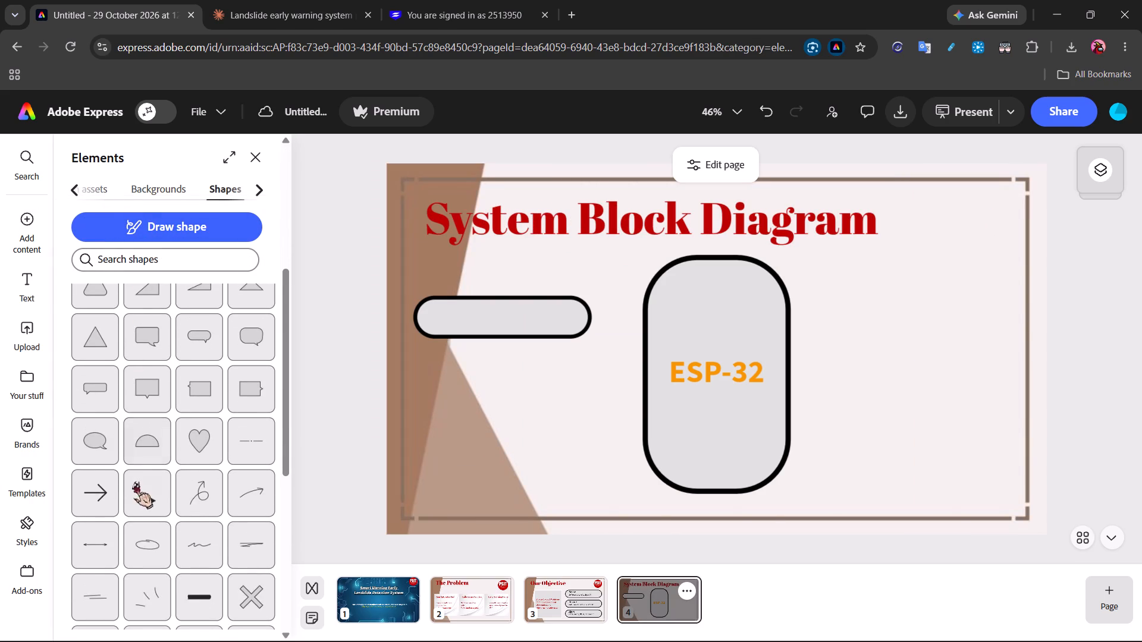
{"action": "left_click", "coordinate": [91, 488]}
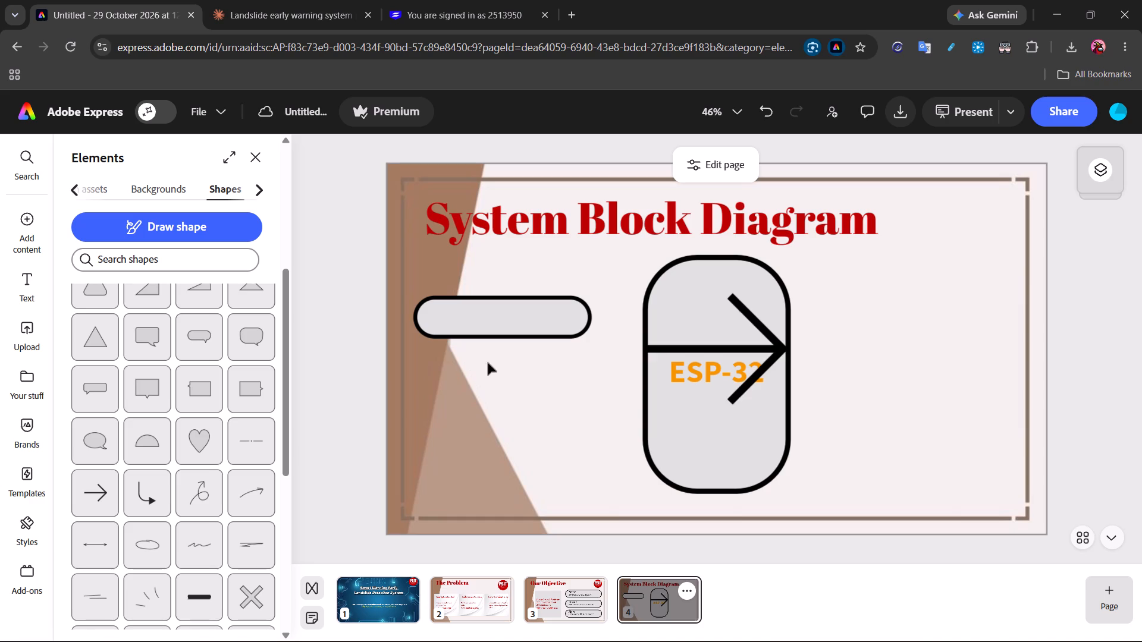
{"action": "left_click_drag", "start_coordinate": [727, 344], "coordinate": [628, 369]}
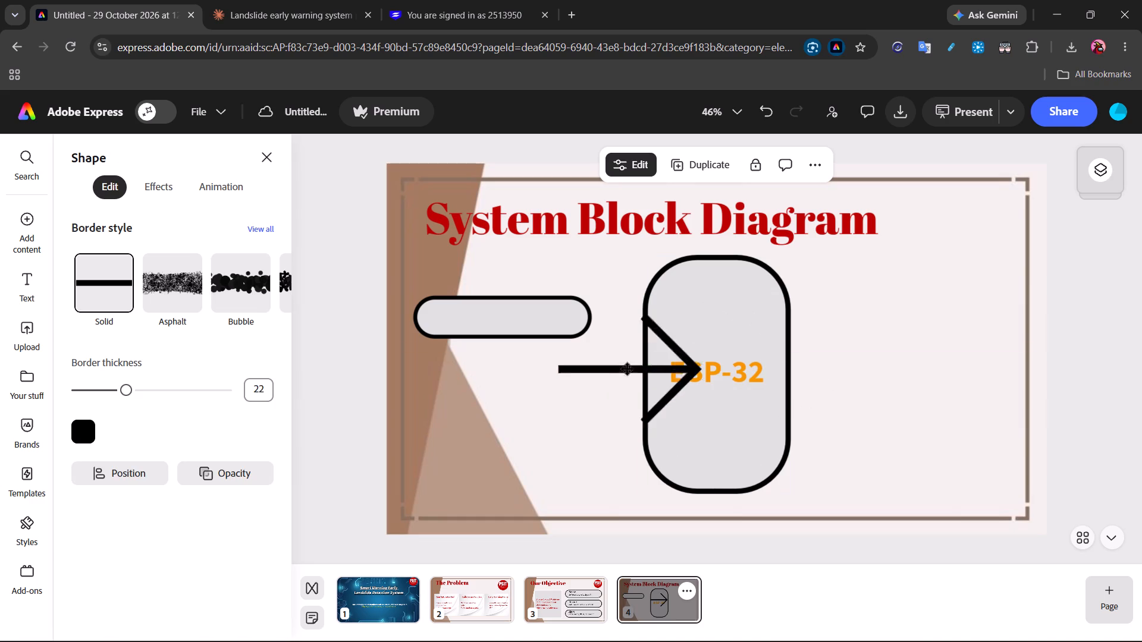
{"action": "left_click_drag", "start_coordinate": [628, 369], "coordinate": [578, 382]}
{"action": "left_click_drag", "start_coordinate": [636, 387], "coordinate": [571, 386]}
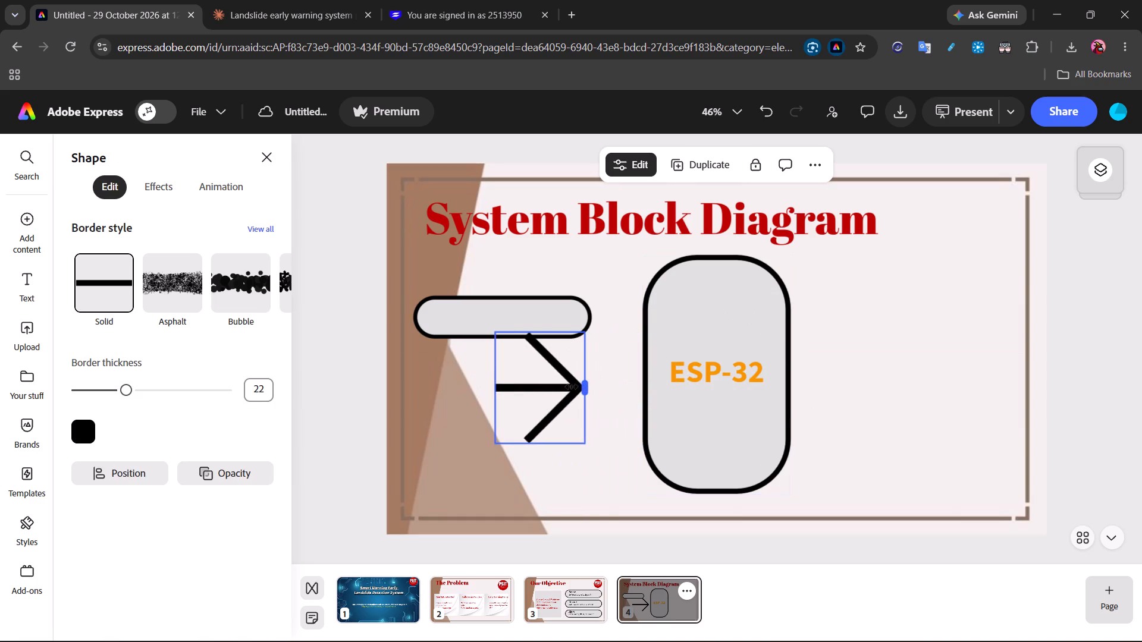
Shrink the arrow further and centre it in the gap between the slim bar and the ESP-32 block.
{"action": "left_click_drag", "start_coordinate": [571, 386], "coordinate": [620, 376]}
{"action": "left_click_drag", "start_coordinate": [493, 443], "coordinate": [509, 419]}
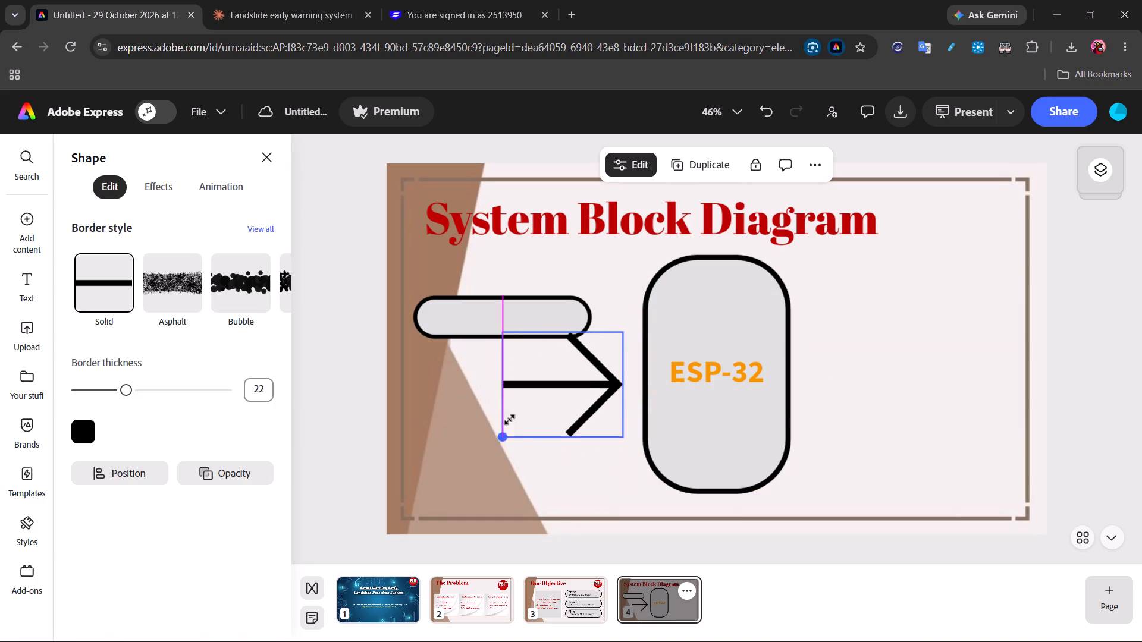
{"action": "left_click_drag", "start_coordinate": [509, 419], "coordinate": [554, 341]}
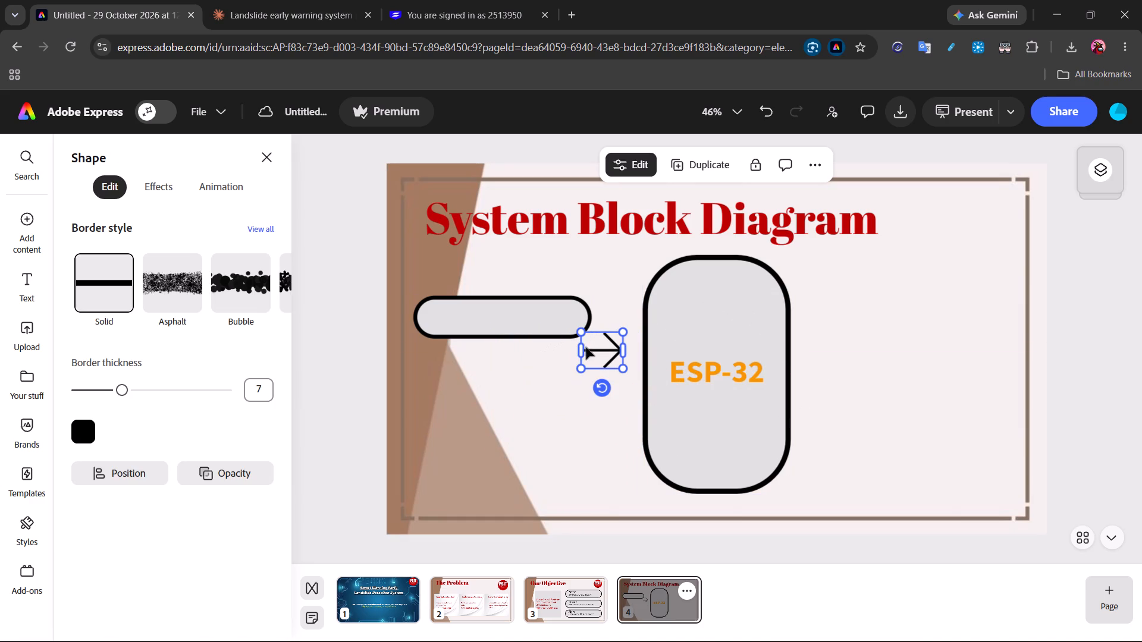
{"action": "left_click_drag", "start_coordinate": [594, 347], "coordinate": [611, 317]}
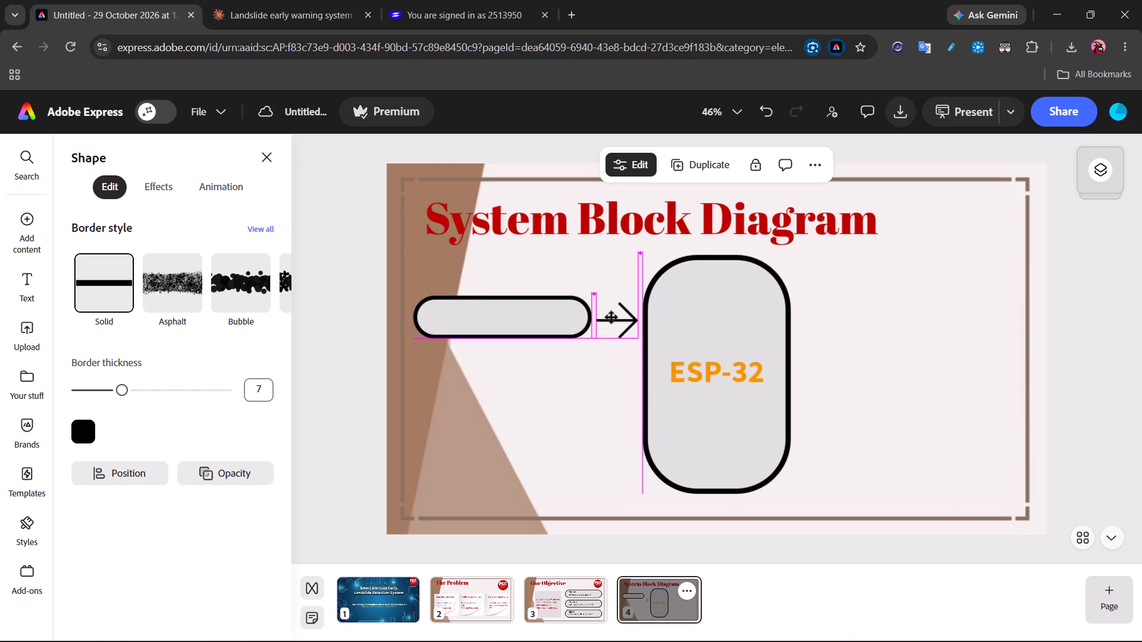
{"action": "left_click_drag", "start_coordinate": [611, 317], "coordinate": [610, 313]}
{"action": "left_click", "coordinate": [577, 443]}
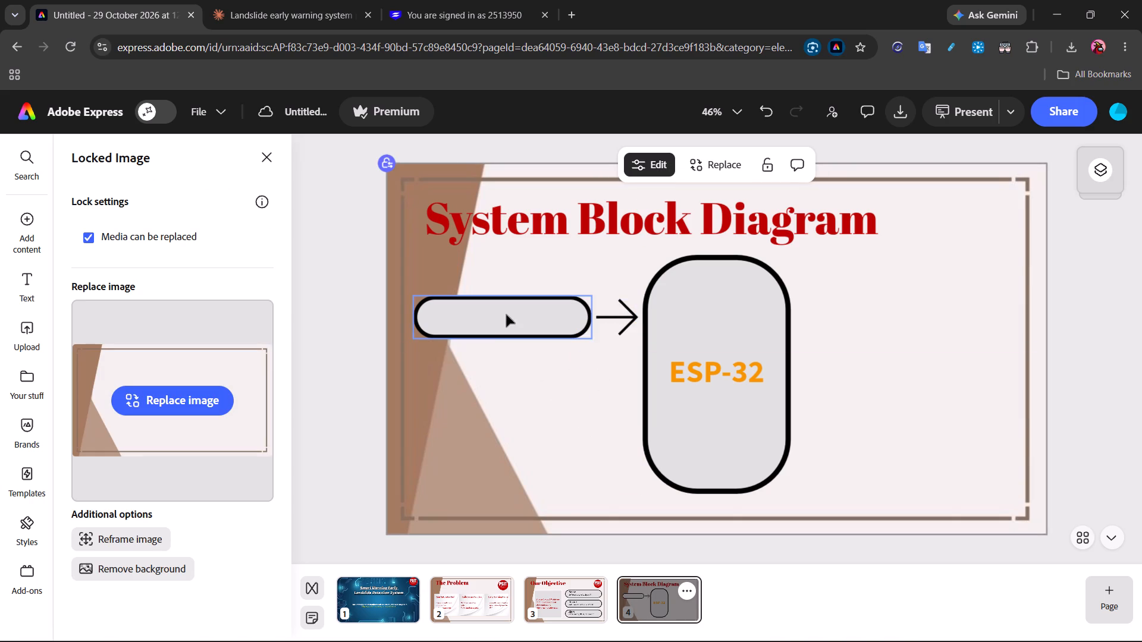
Check the System block diagram slide in the WPS Office example presentation, and return to the Adobe Express design.
{"action": "left_click", "coordinate": [34, 278]}
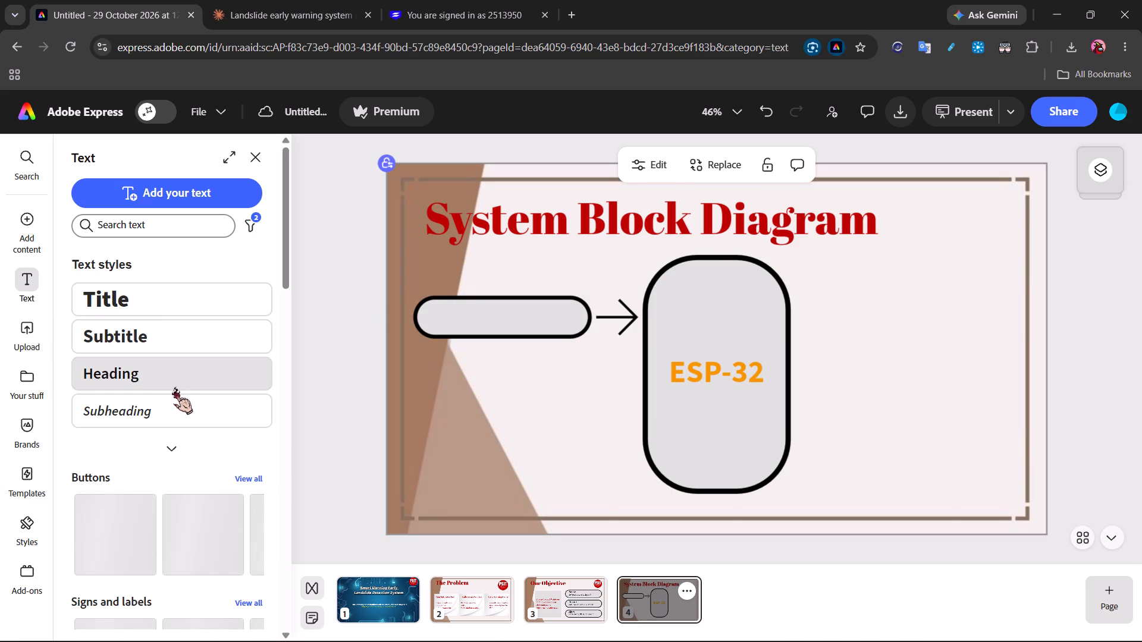
{"action": "key", "text": "alt+Tab"}
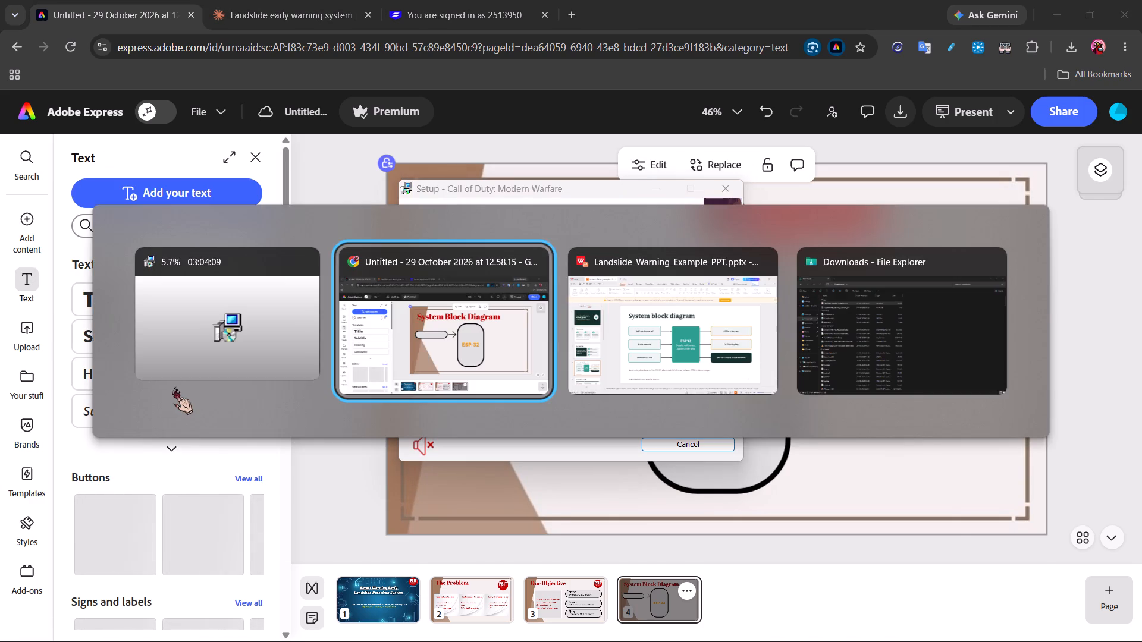
{"action": "key", "text": "Tab"}
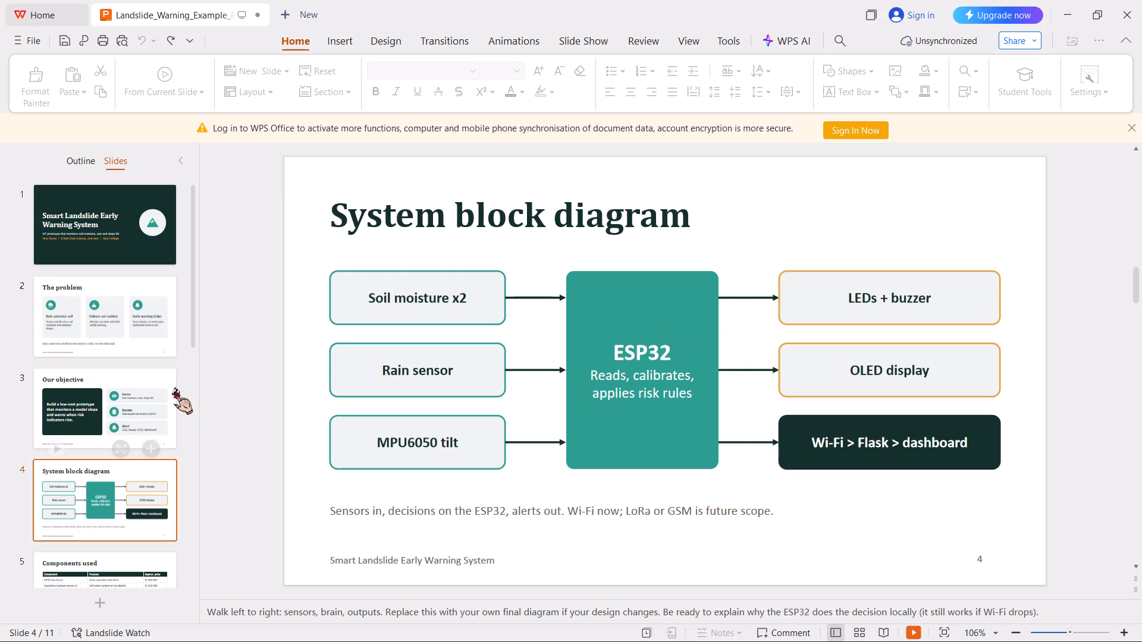
{"action": "key", "text": "alt+Tab"}
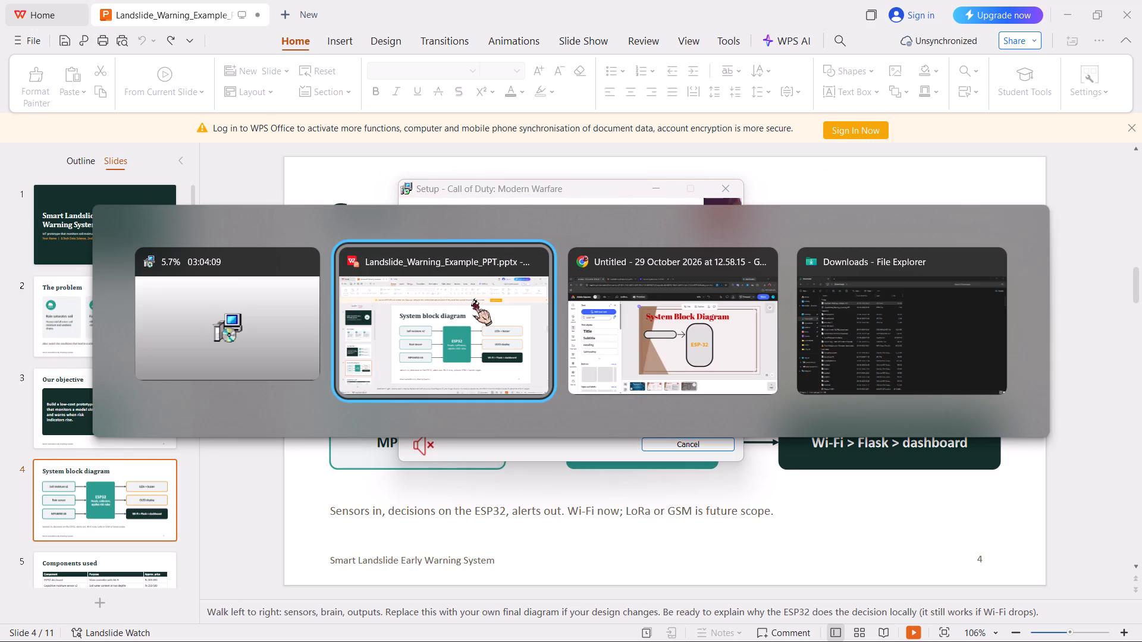
{"action": "key", "text": "alt+Tab"}
{"action": "key", "text": "alt+Tab"}
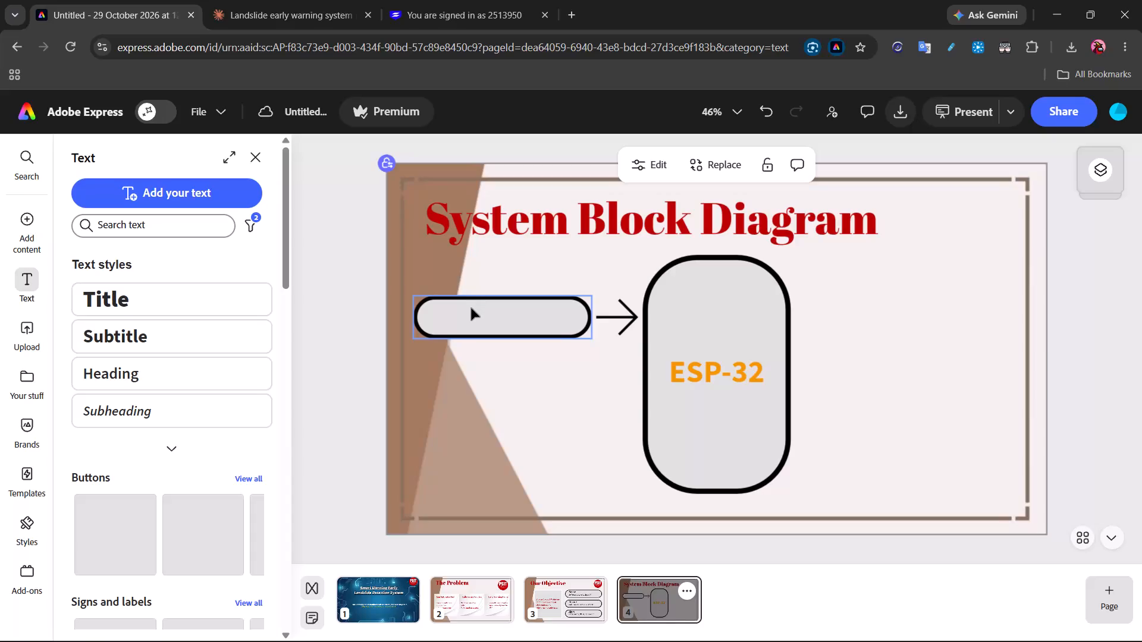
Duplicate the slim rounded bar and align the copy directly below the original, level with the ESP-32 label.
{"action": "right_click", "coordinate": [468, 310]}
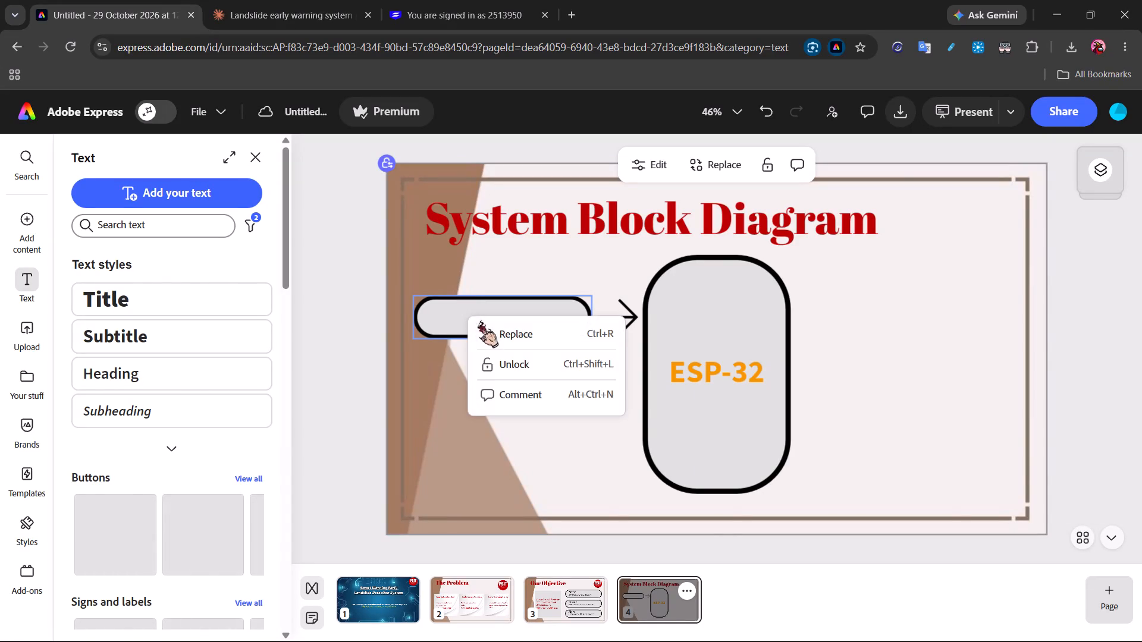
{"action": "left_click", "coordinate": [450, 301]}
{"action": "left_click", "coordinate": [460, 319]}
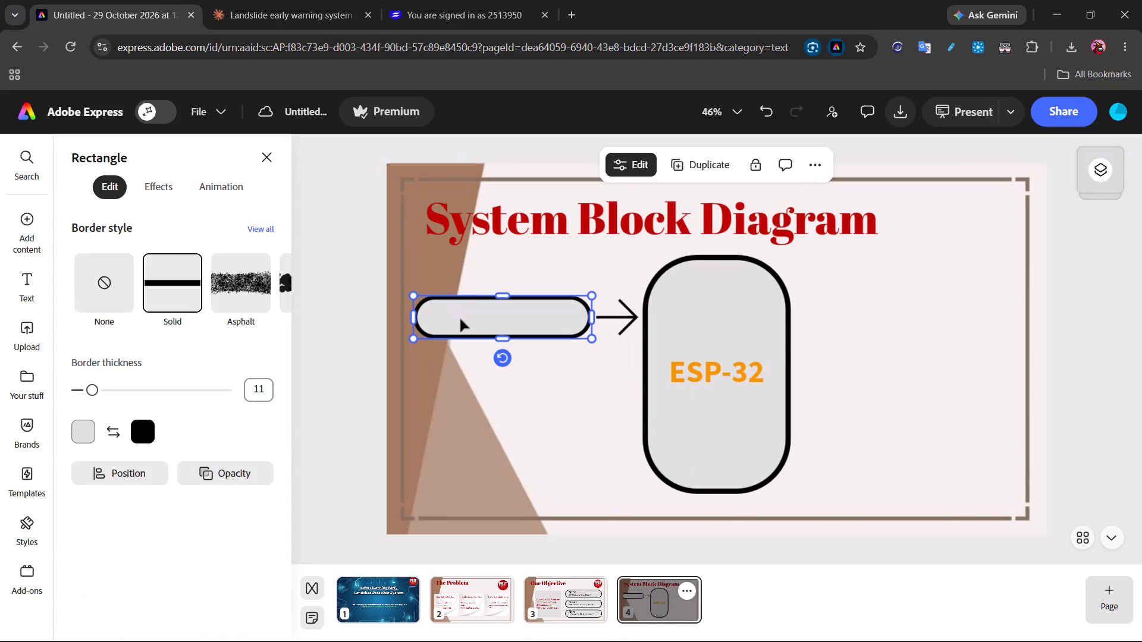
{"action": "left_click", "coordinate": [716, 165]}
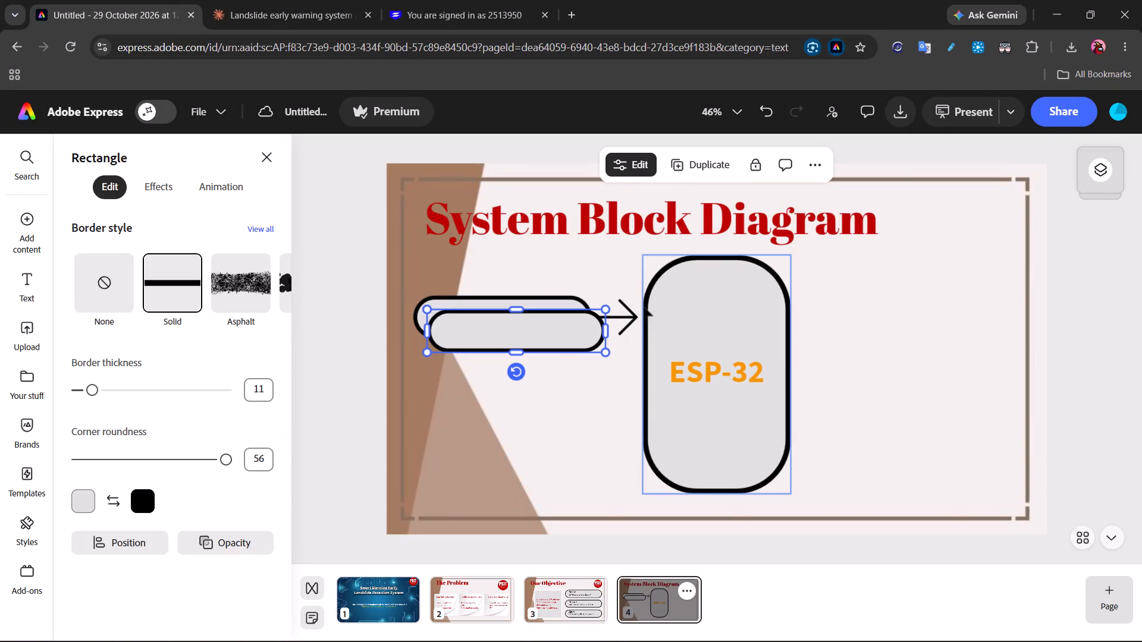
{"action": "left_click_drag", "start_coordinate": [545, 338], "coordinate": [530, 382]}
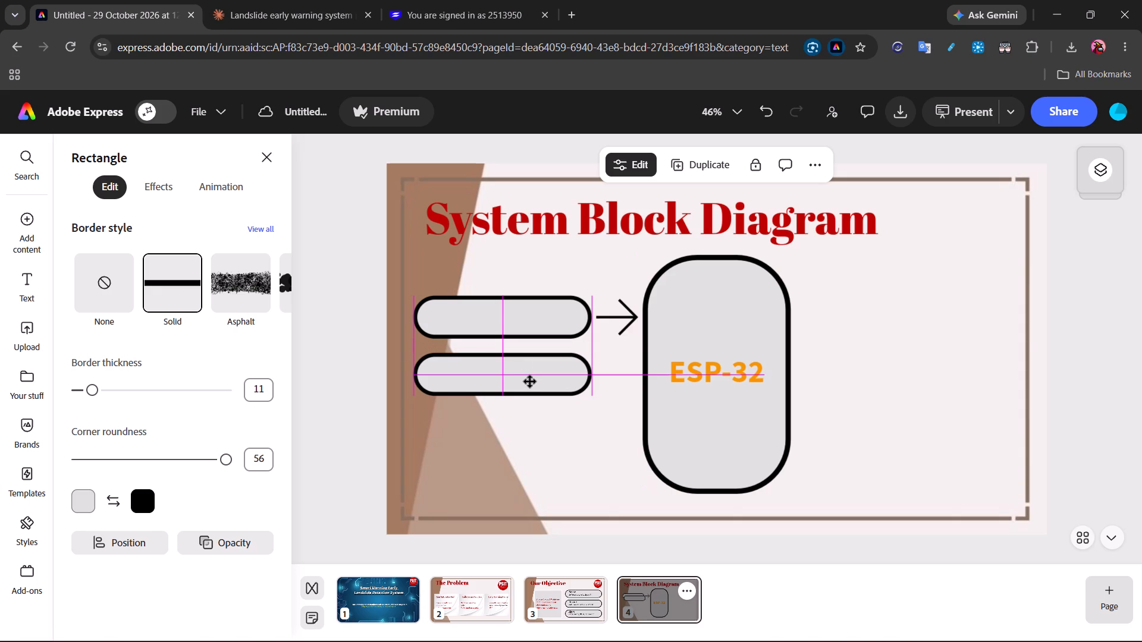
Position the second slim bar a short gap below the top bar, with their side edges aligned.
{"action": "left_click_drag", "start_coordinate": [530, 382], "coordinate": [530, 388]}
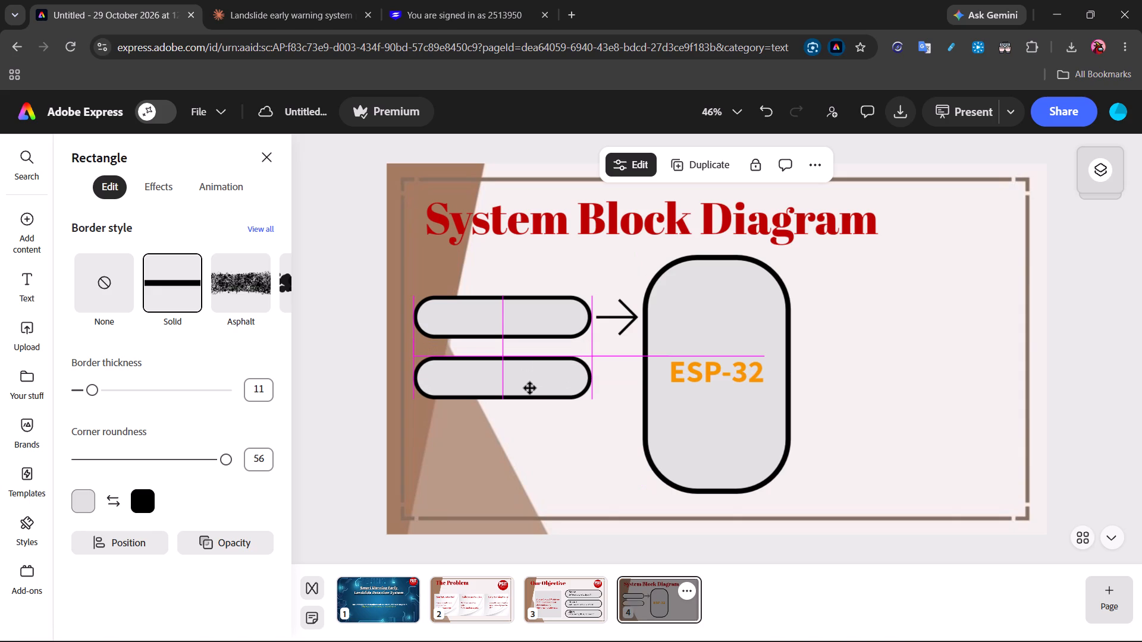
{"action": "left_click_drag", "start_coordinate": [530, 388], "coordinate": [532, 392]}
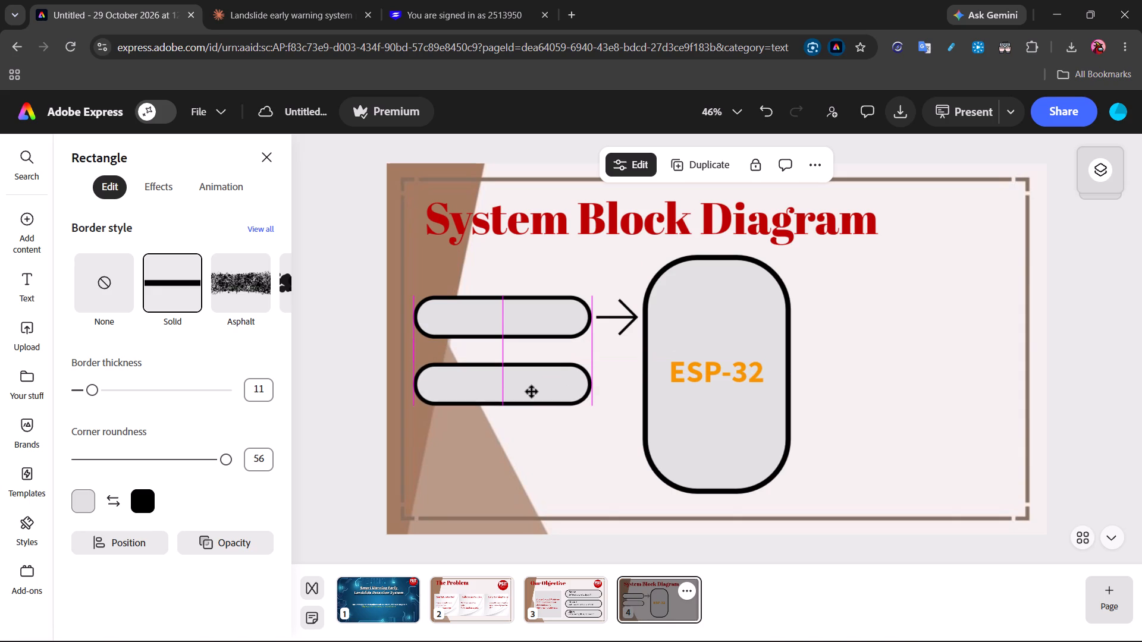
{"action": "left_click_drag", "start_coordinate": [532, 392], "coordinate": [532, 391]}
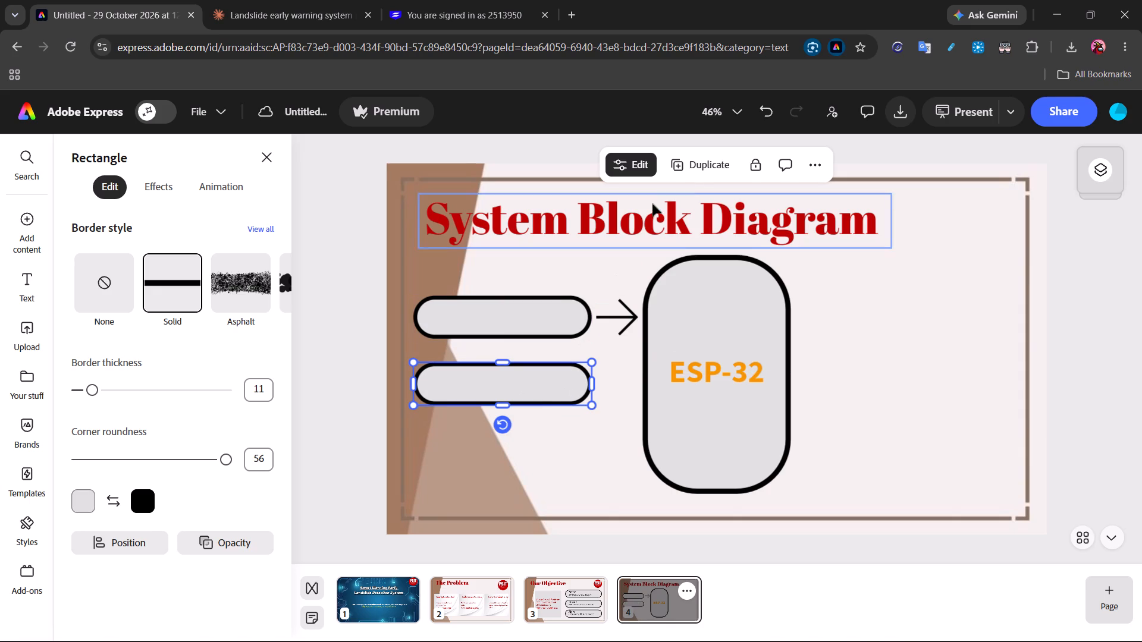
Duplicate the second bar and place the copy beneath it with the same vertical spacing.
{"action": "left_click", "coordinate": [679, 164]}
{"action": "left_click_drag", "start_coordinate": [555, 387], "coordinate": [545, 441]}
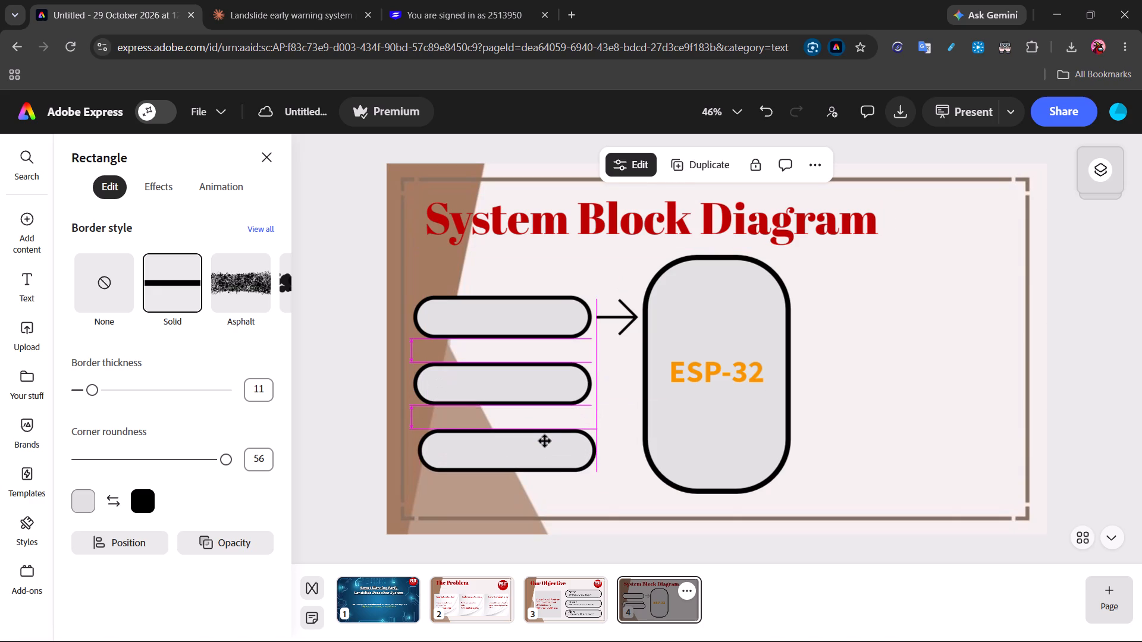
{"action": "left_click_drag", "start_coordinate": [545, 441], "coordinate": [544, 443]}
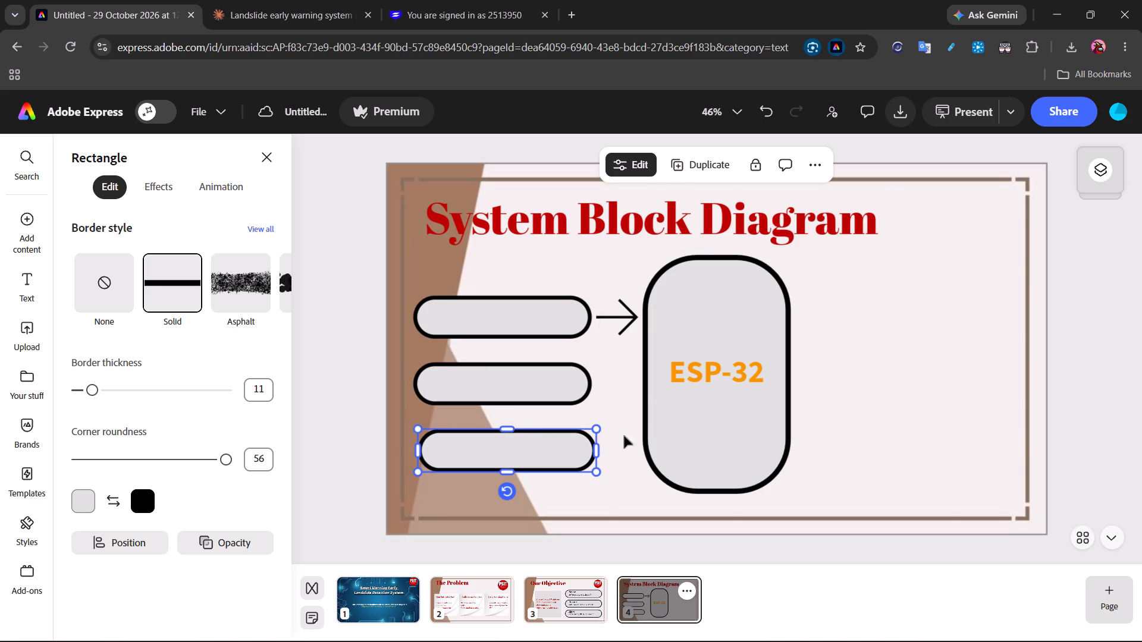
Duplicate the arrow twice and place the copies between the ESP-32 block and the middle and bottom bars.
{"action": "right_click", "coordinate": [616, 314]}
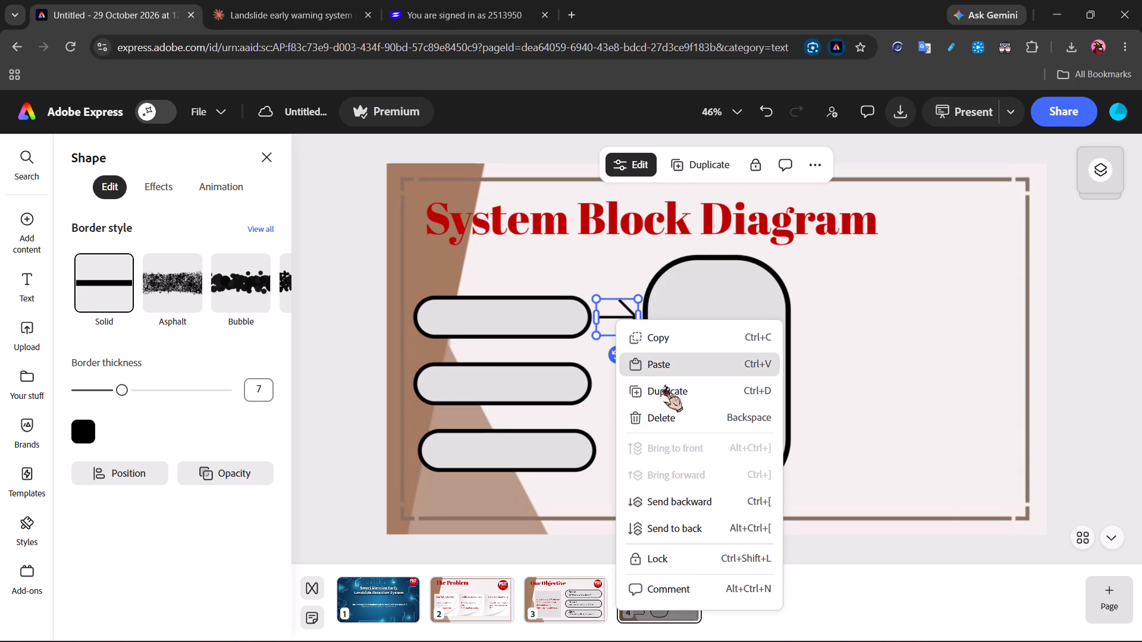
{"action": "left_click", "coordinate": [664, 385]}
{"action": "right_click", "coordinate": [635, 329]}
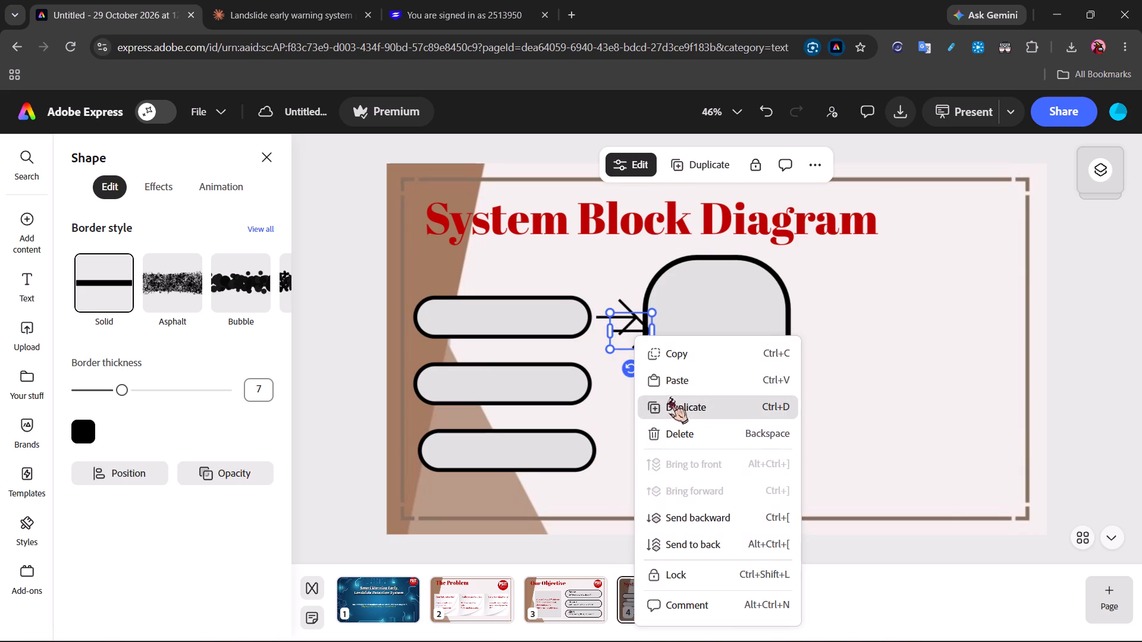
{"action": "left_click", "coordinate": [671, 401]}
{"action": "left_click_drag", "start_coordinate": [641, 344], "coordinate": [619, 440]}
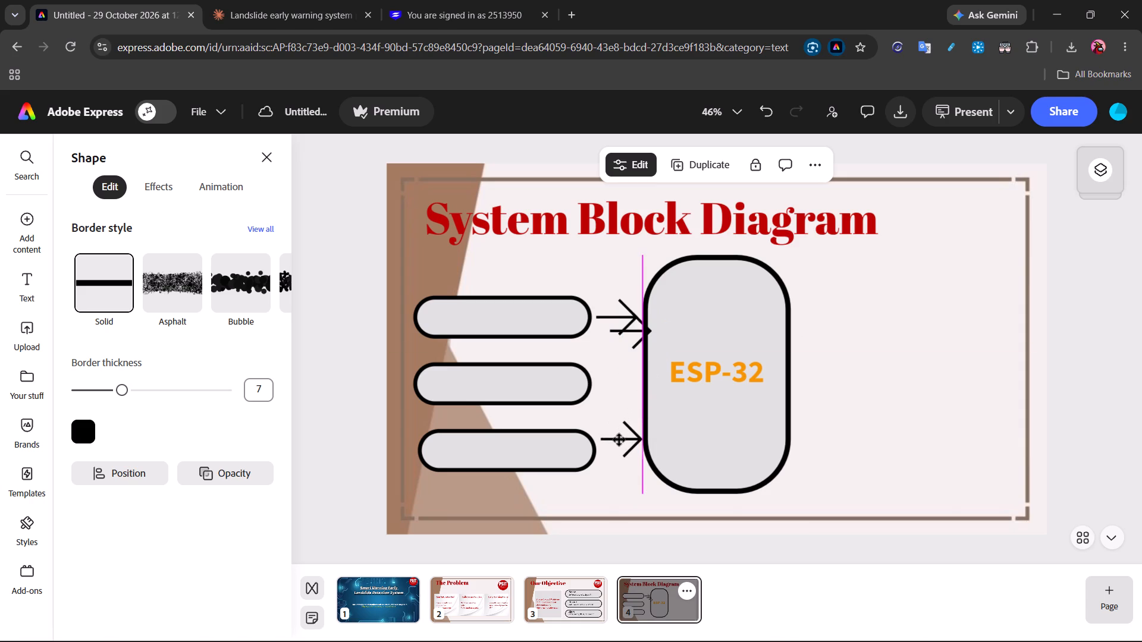
{"action": "left_click_drag", "start_coordinate": [619, 440], "coordinate": [616, 443]}
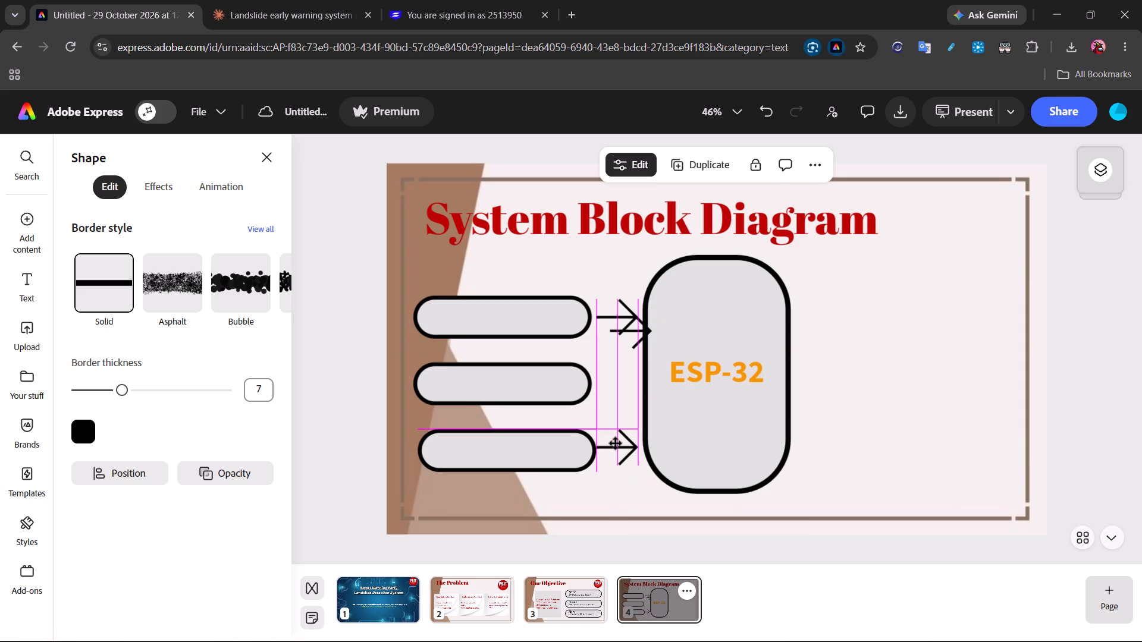
{"action": "left_click_drag", "start_coordinate": [616, 443], "coordinate": [617, 443]}
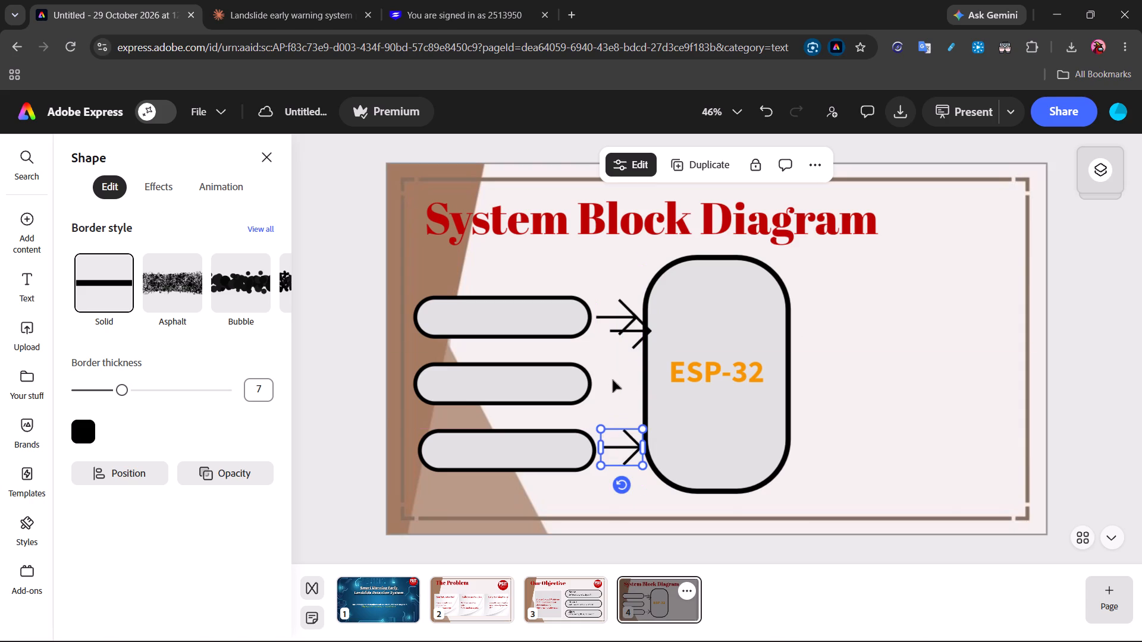
{"action": "left_click_drag", "start_coordinate": [636, 335], "coordinate": [625, 387]}
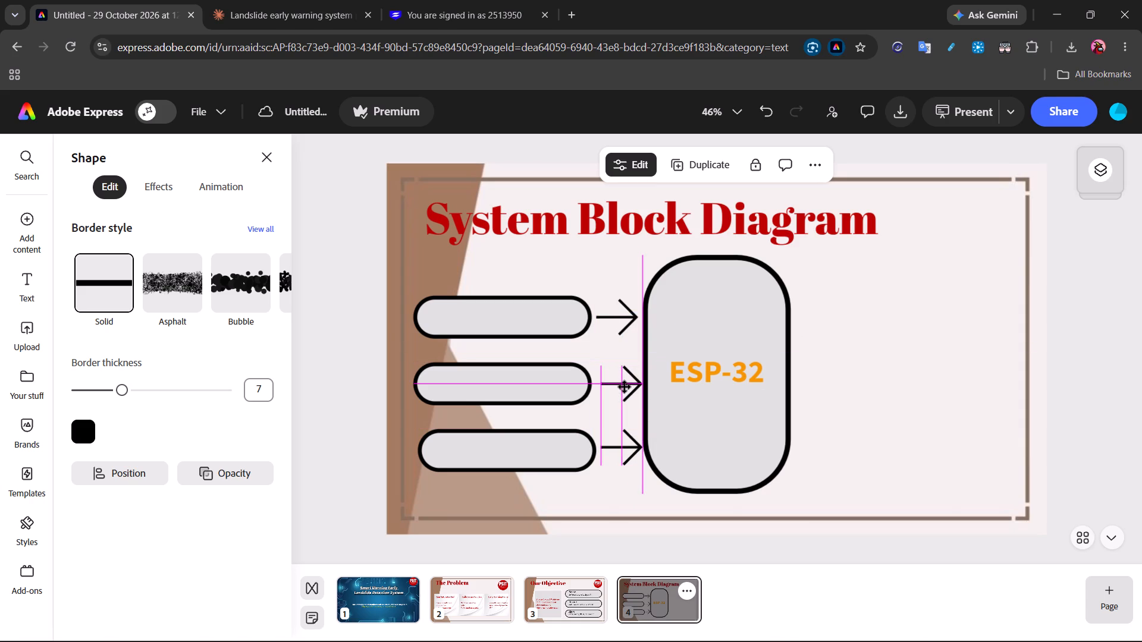
{"action": "left_click_drag", "start_coordinate": [625, 387], "coordinate": [624, 387]}
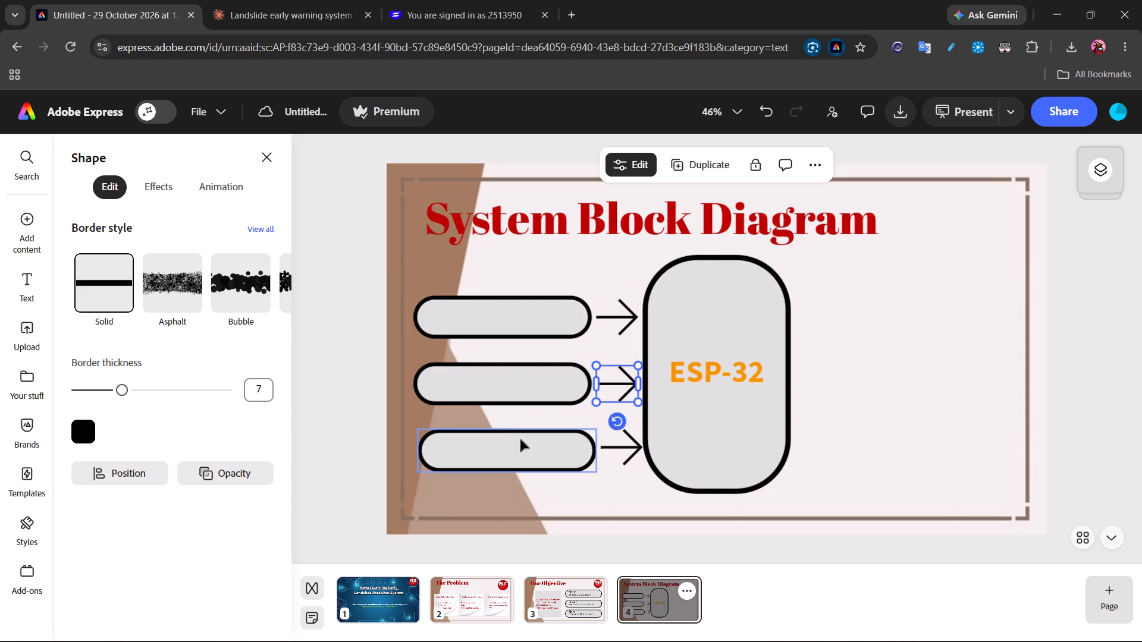
Shift the bottom bar and its arrow left so they line up with the bars and arrows above.
{"action": "left_click", "coordinate": [520, 440]}
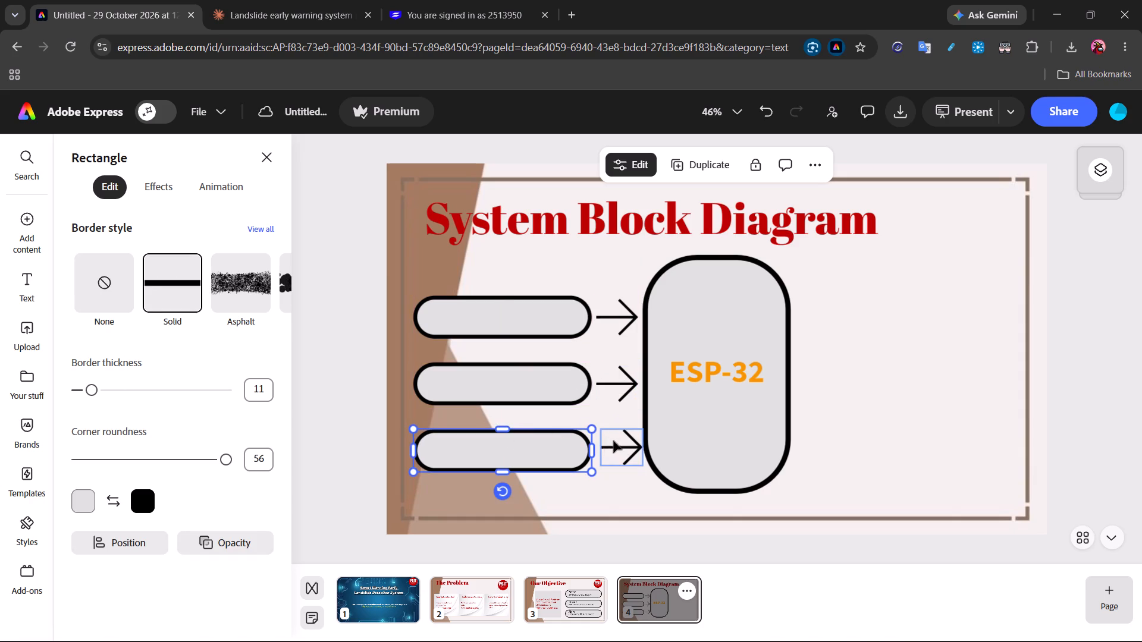
{"action": "left_click_drag", "start_coordinate": [618, 444], "coordinate": [612, 445]}
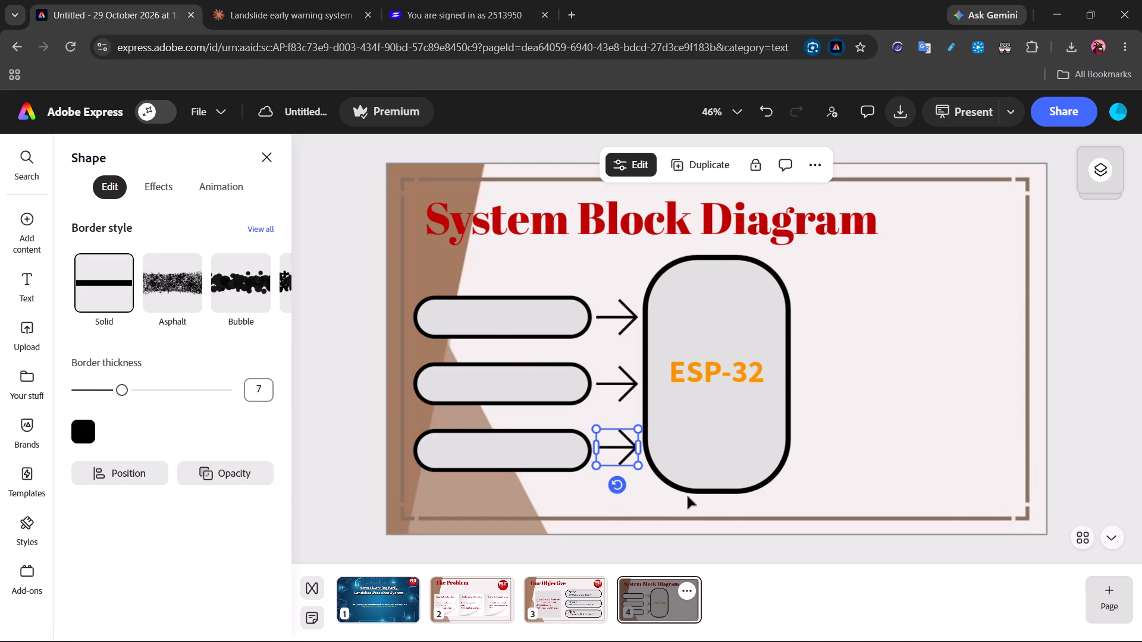
{"action": "left_click", "coordinate": [664, 500]}
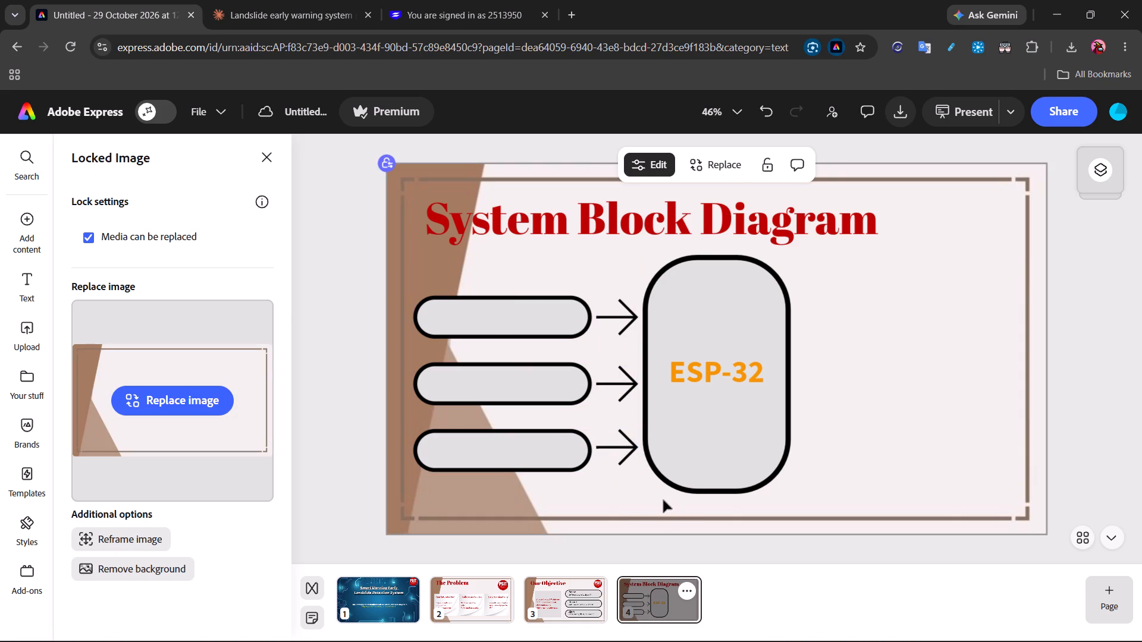
Add a Heading-style text box to page 4 reading "Soil Moisture x2".
{"action": "left_click", "coordinate": [28, 289]}
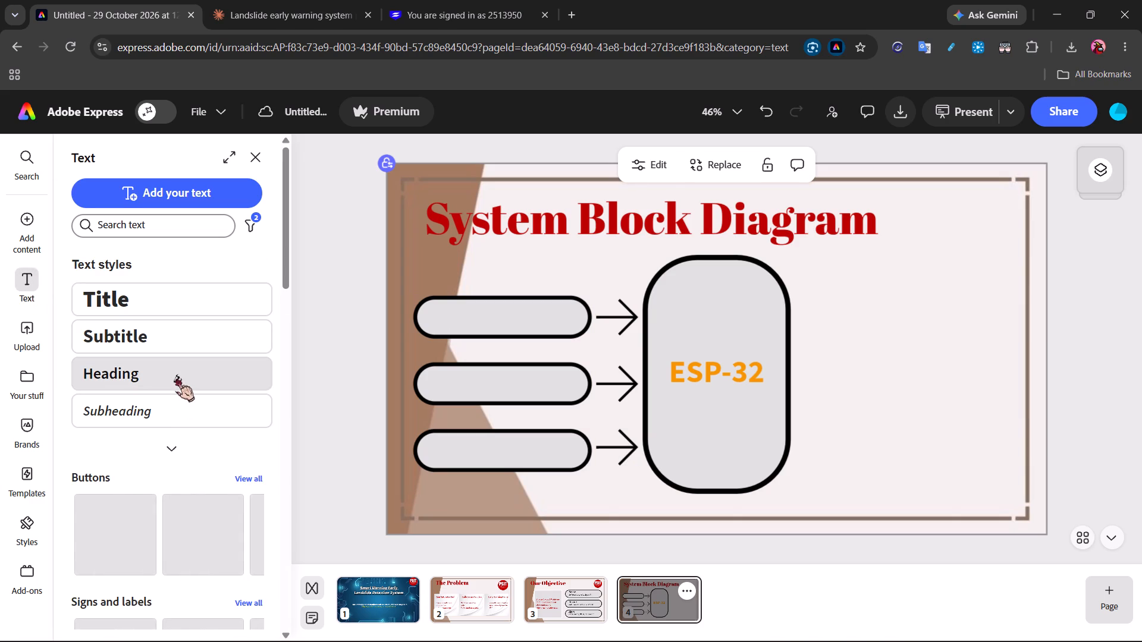
{"action": "left_click", "coordinate": [175, 375]}
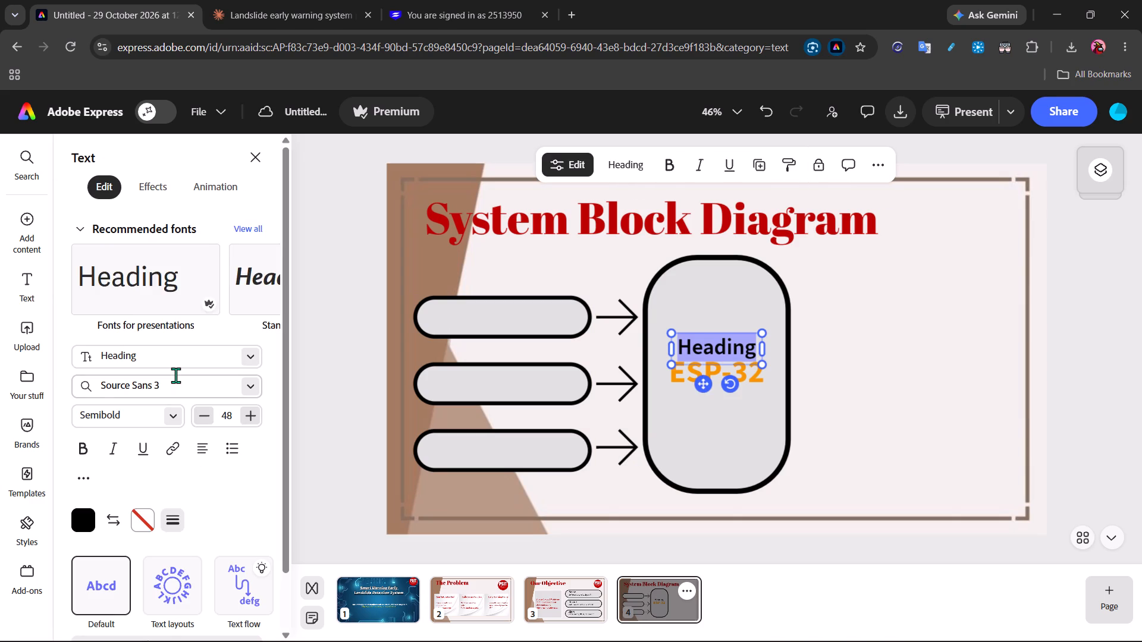
{"action": "type", "text": "Soil"}
{"action": "key", "text": "space"}
{"action": "type", "text": "Moisture"}
{"action": "key", "text": "space"}
{"action": "type", "text": "x2"}
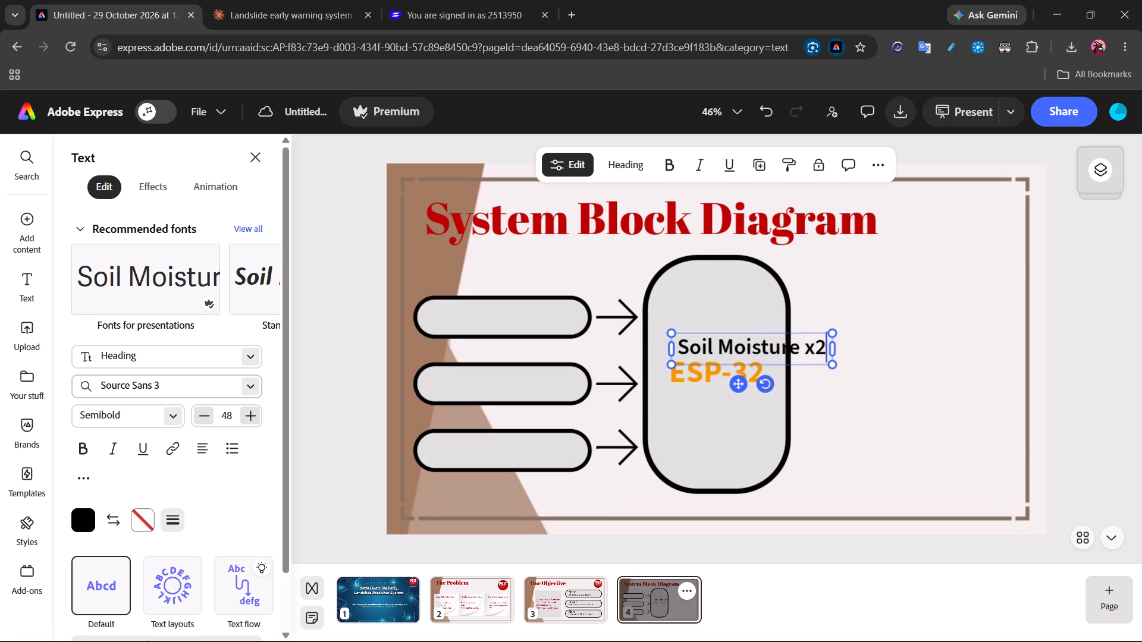
Move the "Soil Moisture x2" label into the top bar, shrink it to size 35 and center it there.
{"action": "left_click_drag", "start_coordinate": [741, 386], "coordinate": [638, 386]}
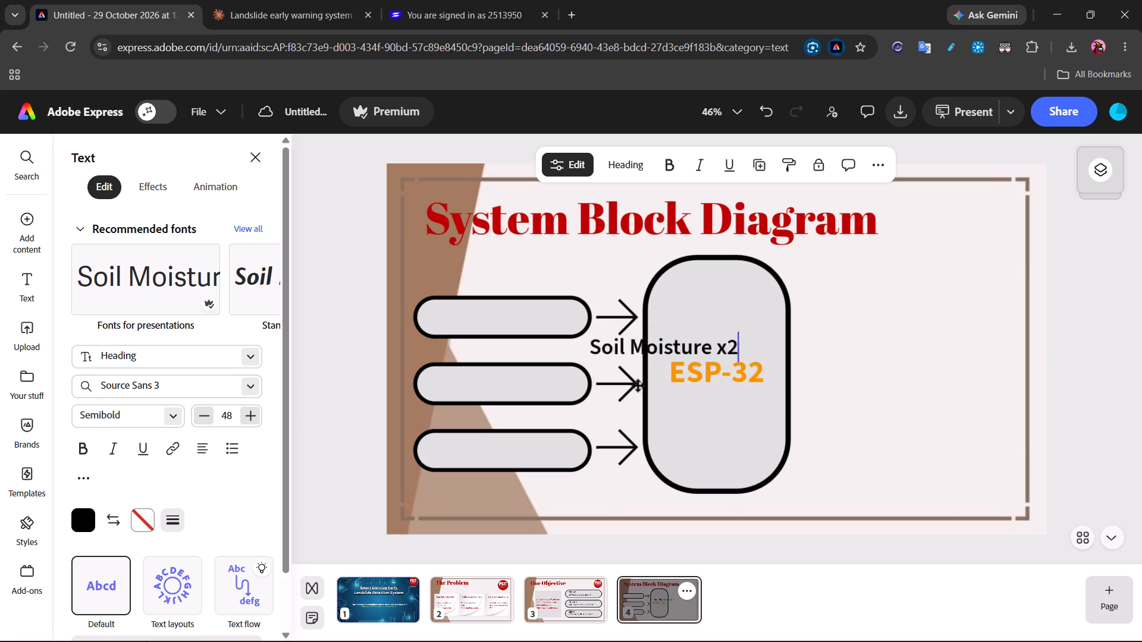
{"action": "left_click_drag", "start_coordinate": [638, 386], "coordinate": [491, 352]}
{"action": "left_click_drag", "start_coordinate": [585, 333], "coordinate": [583, 333]}
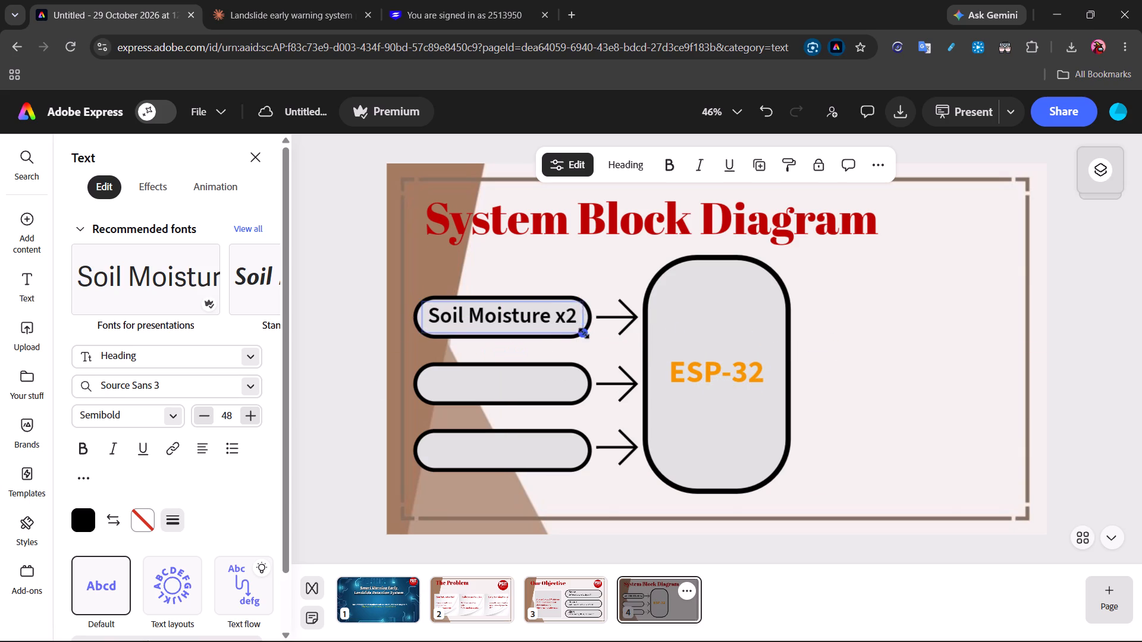
{"action": "left_click_drag", "start_coordinate": [583, 333], "coordinate": [546, 329]}
{"action": "left_click_drag", "start_coordinate": [472, 344], "coordinate": [481, 345]}
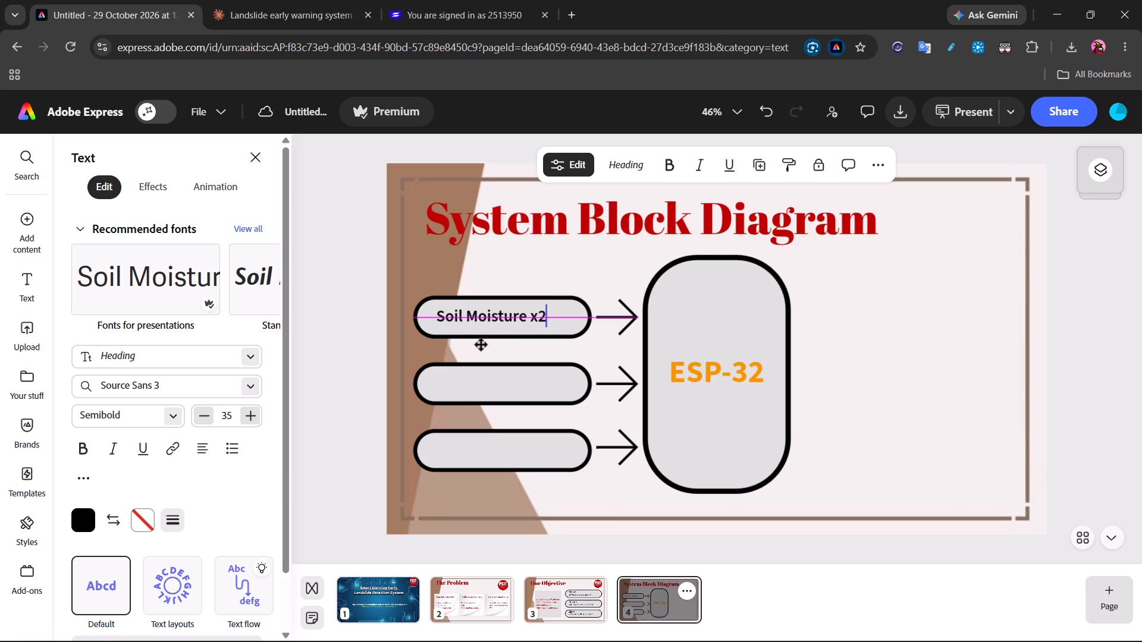
{"action": "left_click_drag", "start_coordinate": [481, 345], "coordinate": [488, 345]}
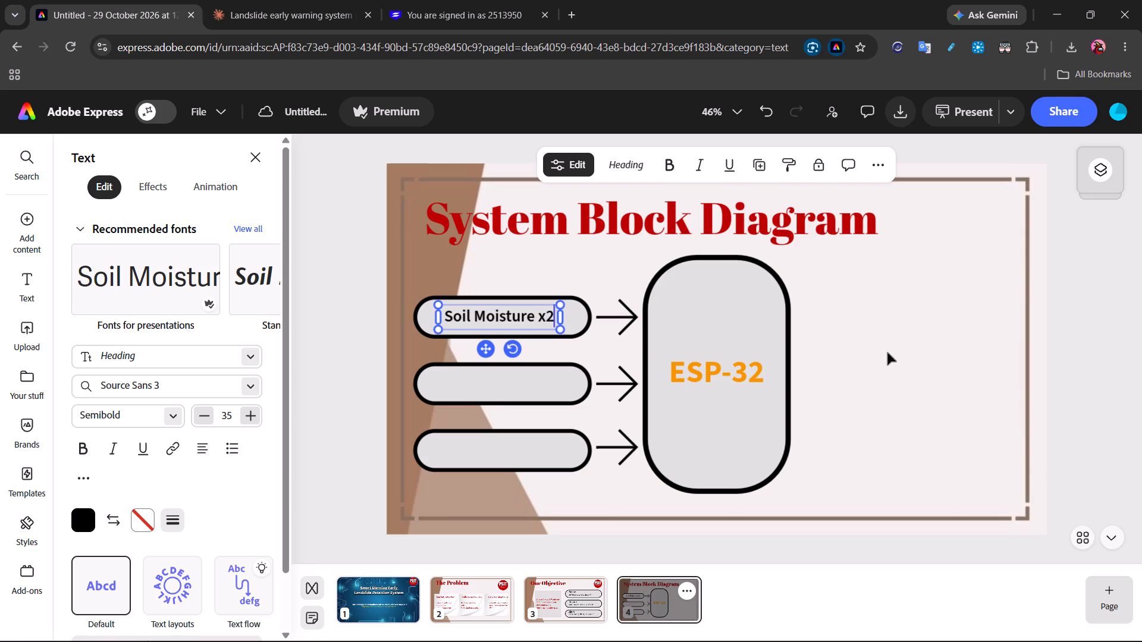
{"action": "left_click", "coordinate": [889, 353]}
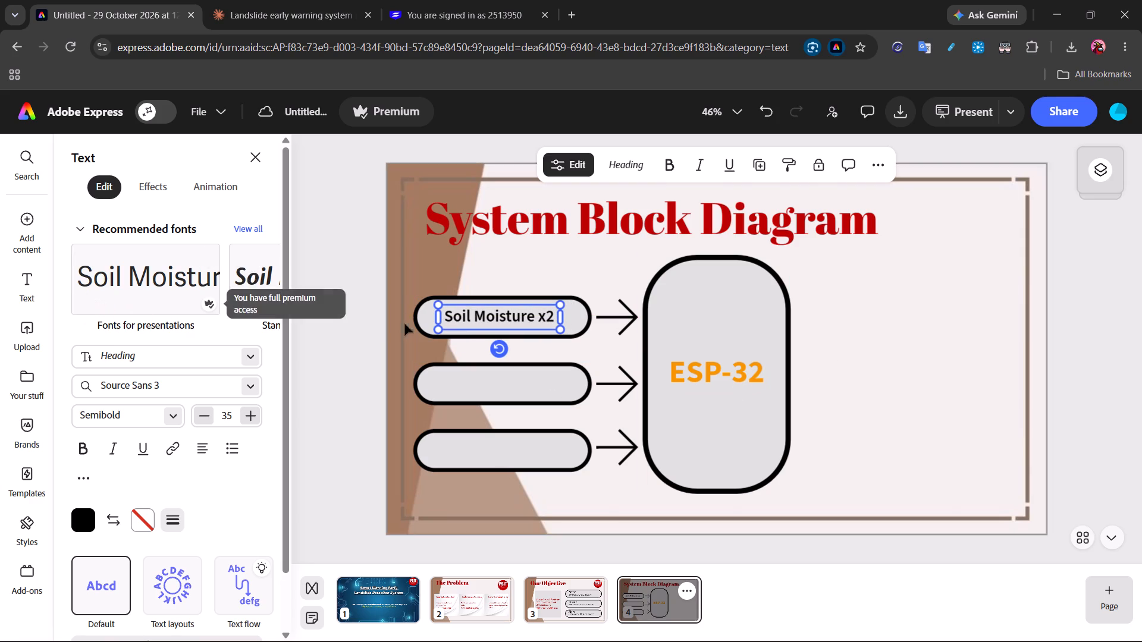
{"action": "left_click", "coordinate": [975, 367]}
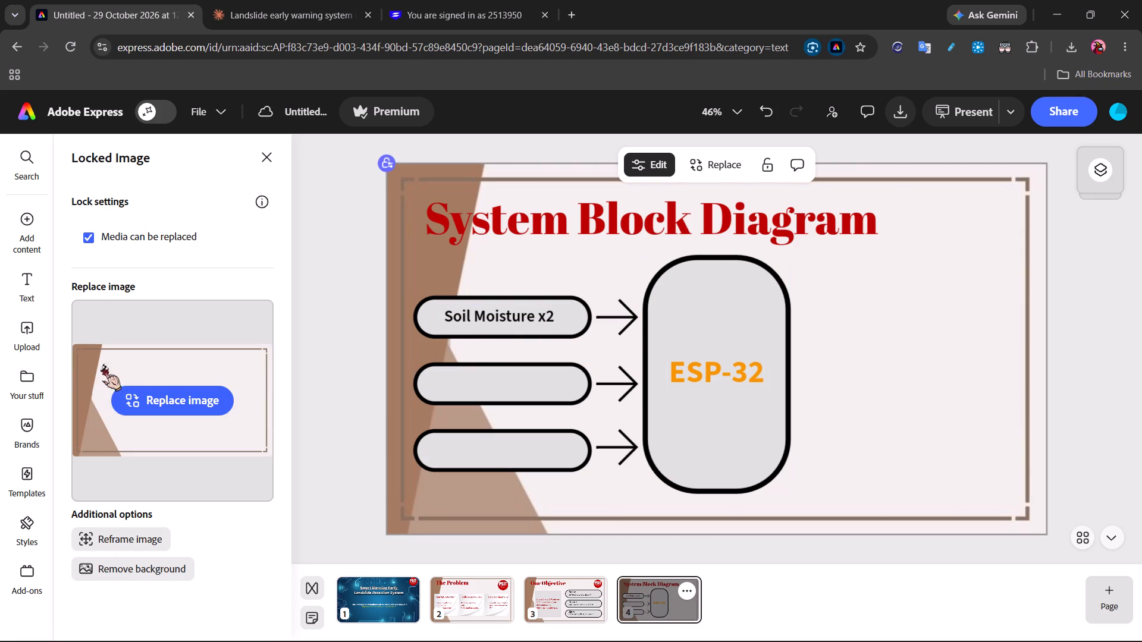
Add a Heading-style text box to page 4 reading "Rain Sensor", following the example deck's block diagram.
{"action": "left_click", "coordinate": [21, 290]}
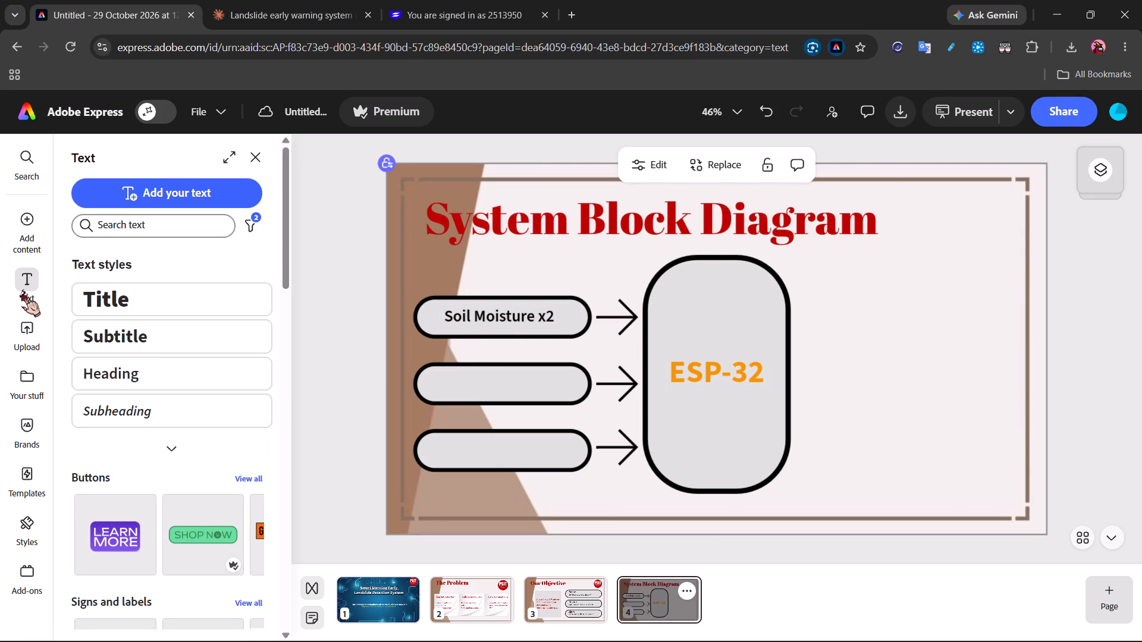
{"action": "left_click", "coordinate": [154, 369]}
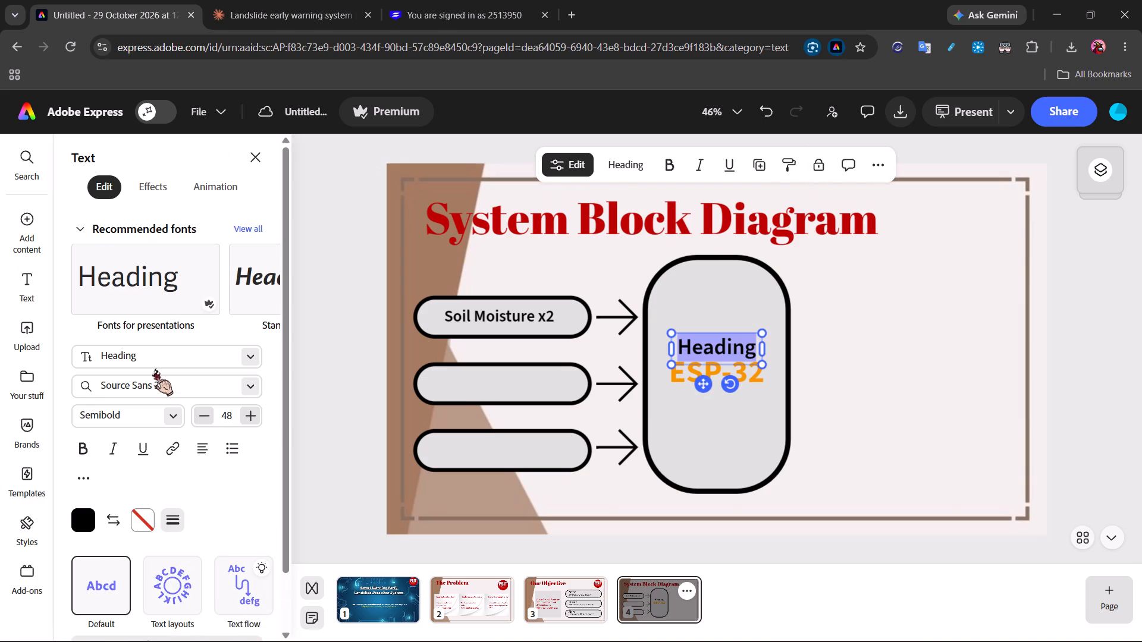
{"action": "key", "text": "alt+Tab"}
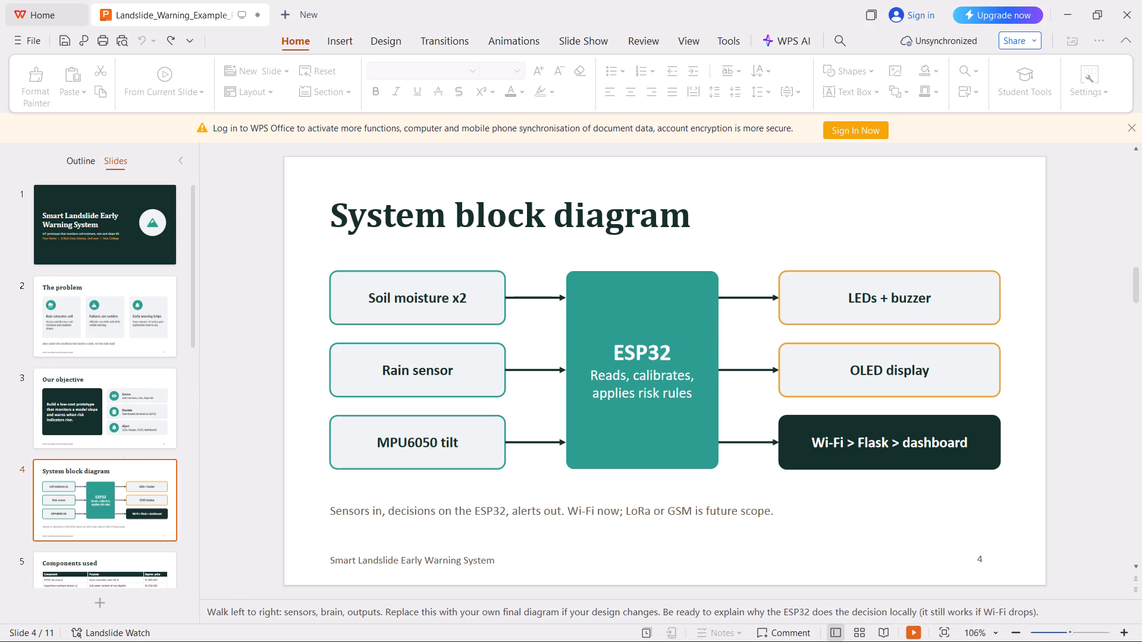
{"action": "left_click", "coordinate": [468, 369]}
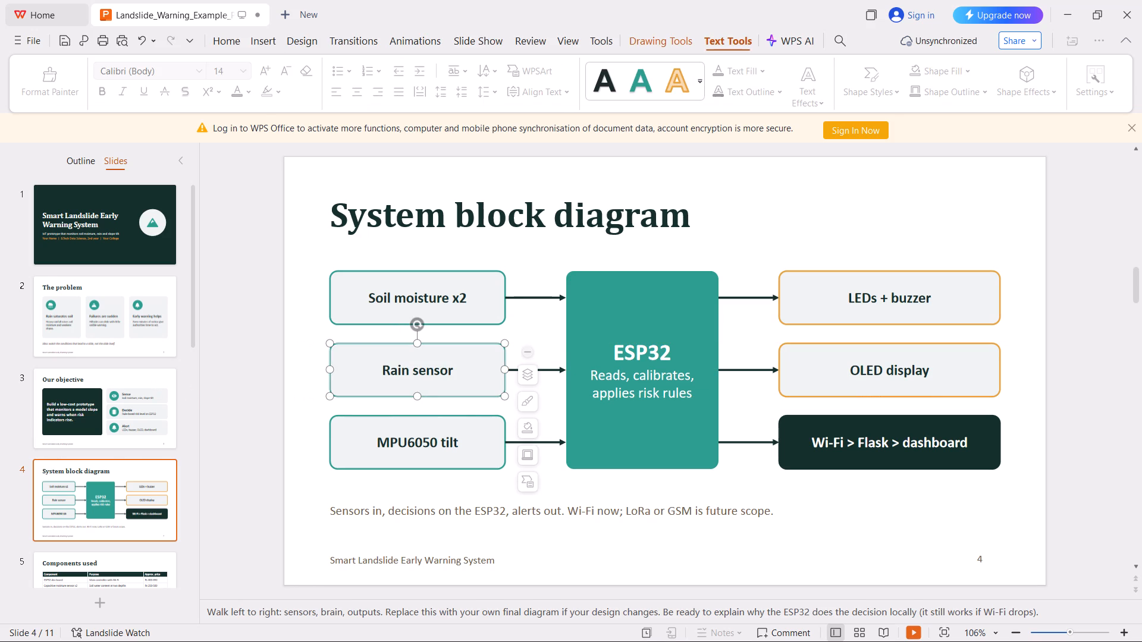
{"action": "key", "text": "alt+Tab"}
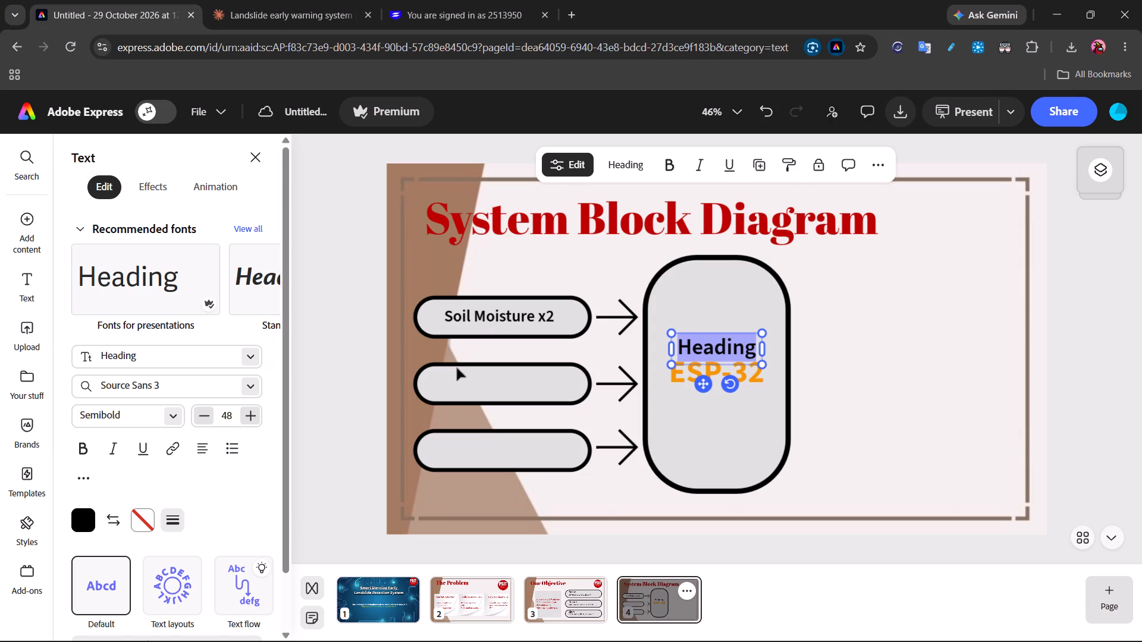
{"action": "key", "text": "BackSpace"}
{"action": "key", "text": "shift+r"}
{"action": "type", "text": "ain Sensor"}
Move the "Rain Sensor" label into the middle bar, shrink it to size 35 and center it there.
{"action": "left_click_drag", "start_coordinate": [722, 382], "coordinate": [492, 413]}
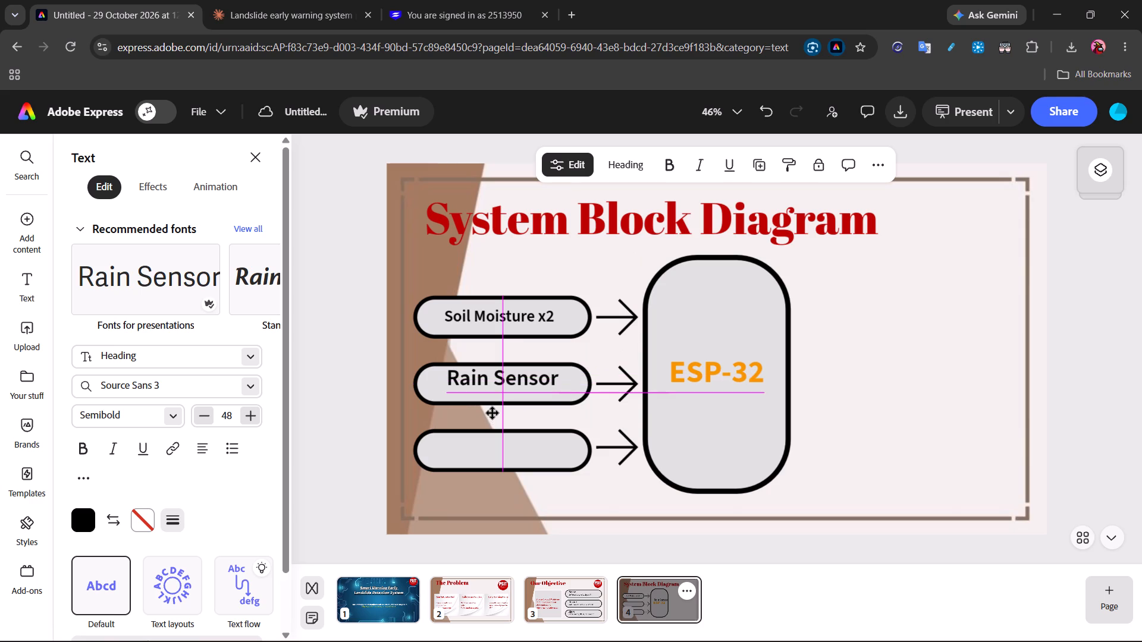
{"action": "left_click_drag", "start_coordinate": [492, 413], "coordinate": [488, 416]}
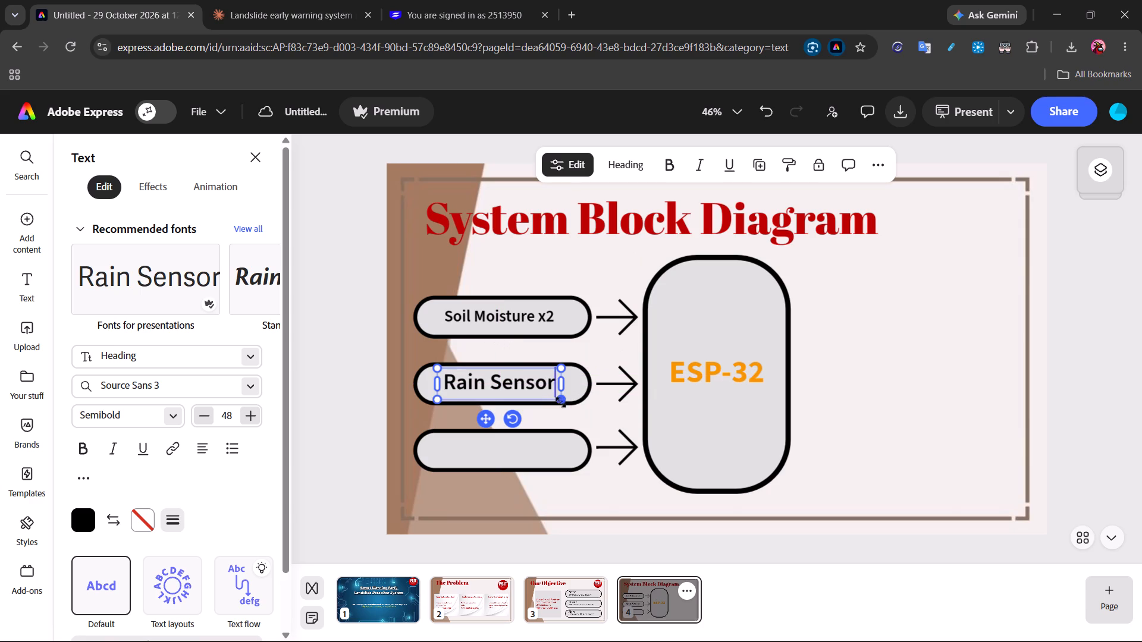
{"action": "left_click_drag", "start_coordinate": [565, 402], "coordinate": [550, 395]}
{"action": "left_click", "coordinate": [515, 316]}
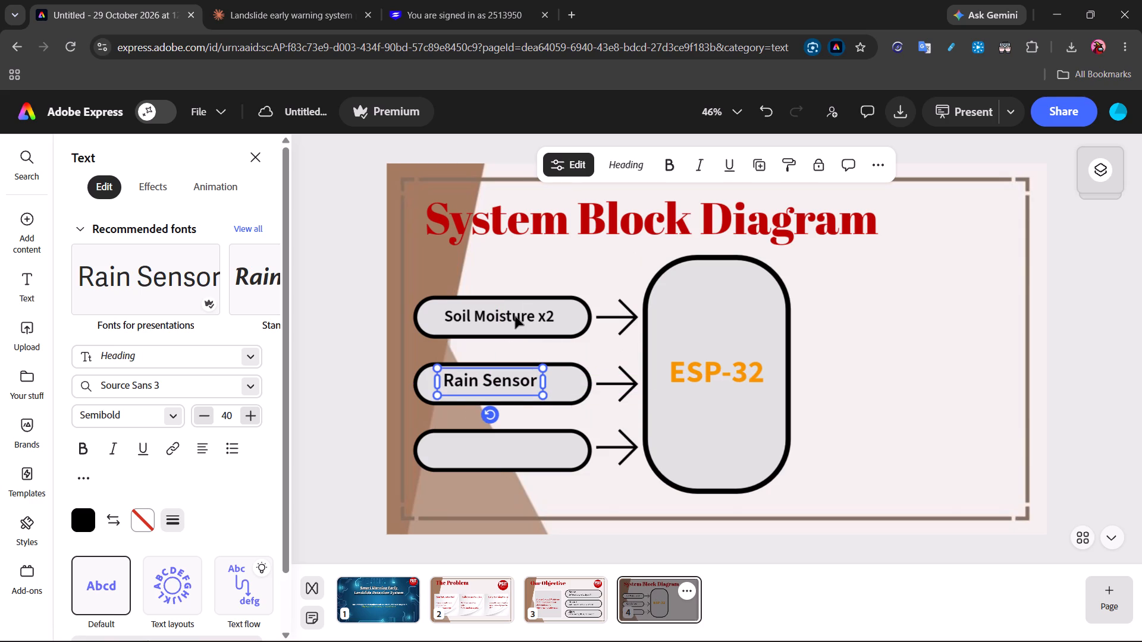
{"action": "left_click", "coordinate": [514, 316]}
{"action": "left_click", "coordinate": [507, 386]}
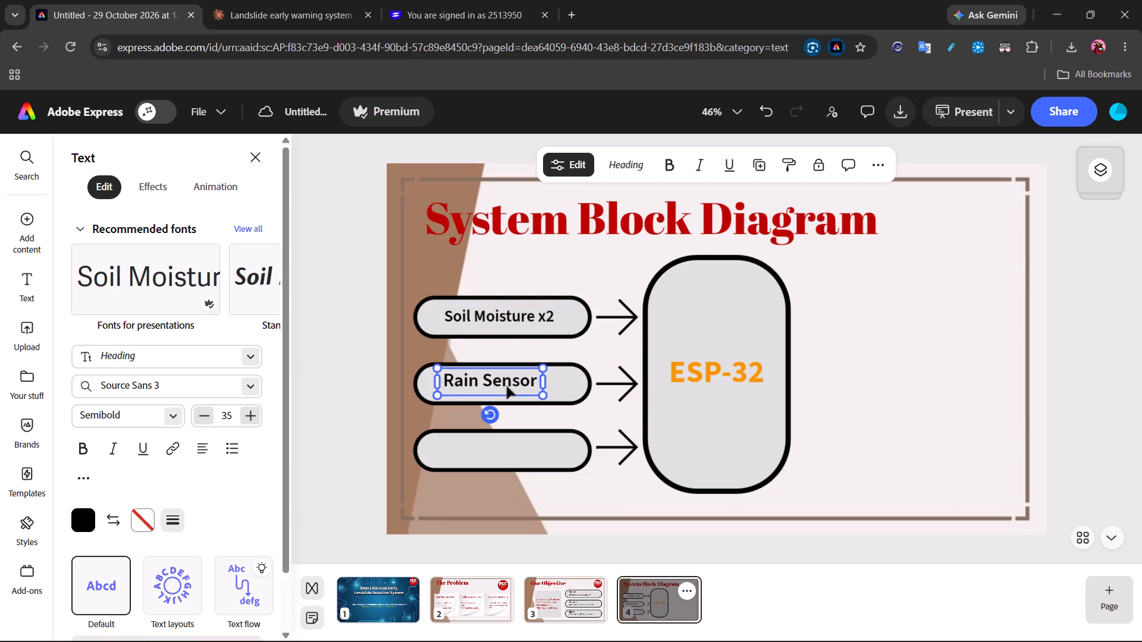
{"action": "triple_click", "coordinate": [206, 411]}
{"action": "left_click", "coordinate": [206, 411]}
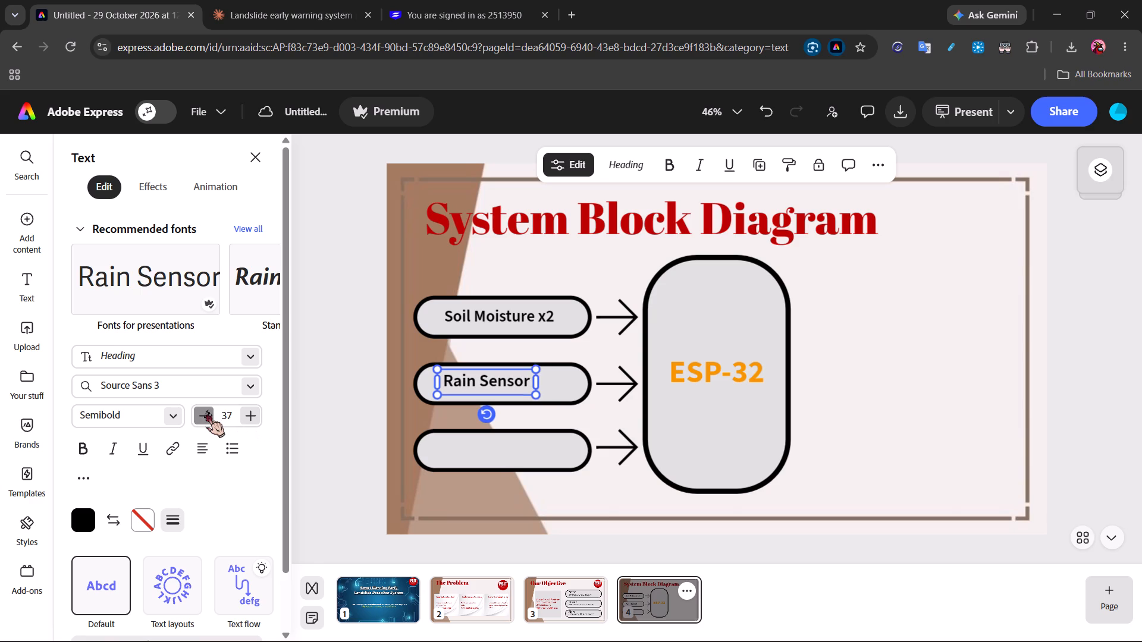
{"action": "left_click", "coordinate": [206, 411]}
{"action": "left_click_drag", "start_coordinate": [509, 383], "coordinate": [524, 384]}
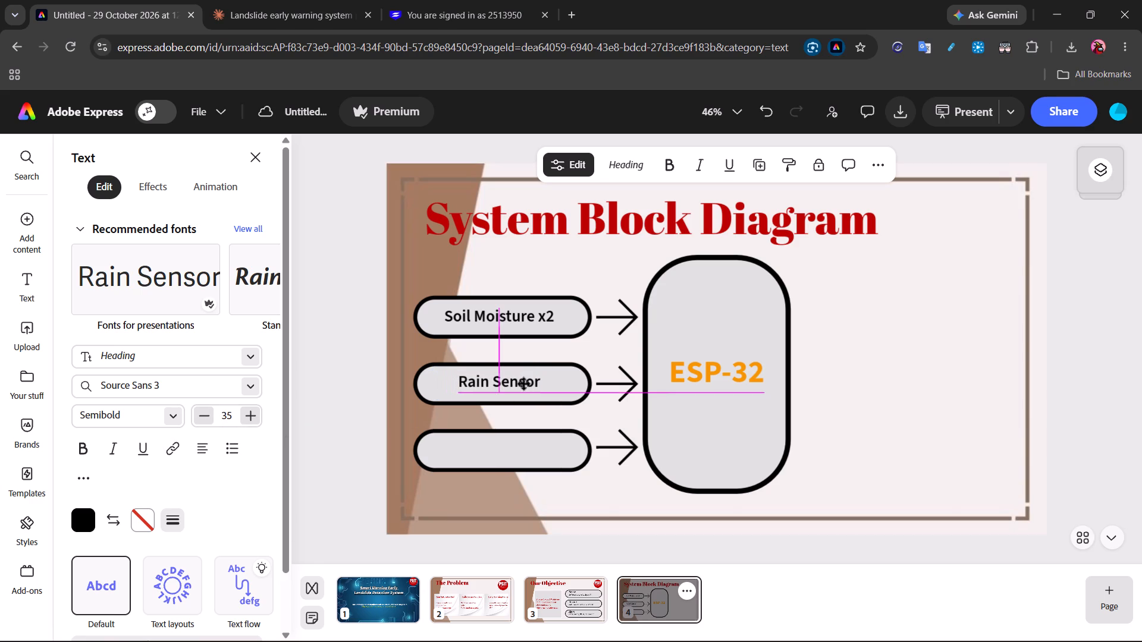
{"action": "left_click_drag", "start_coordinate": [524, 384], "coordinate": [522, 386]}
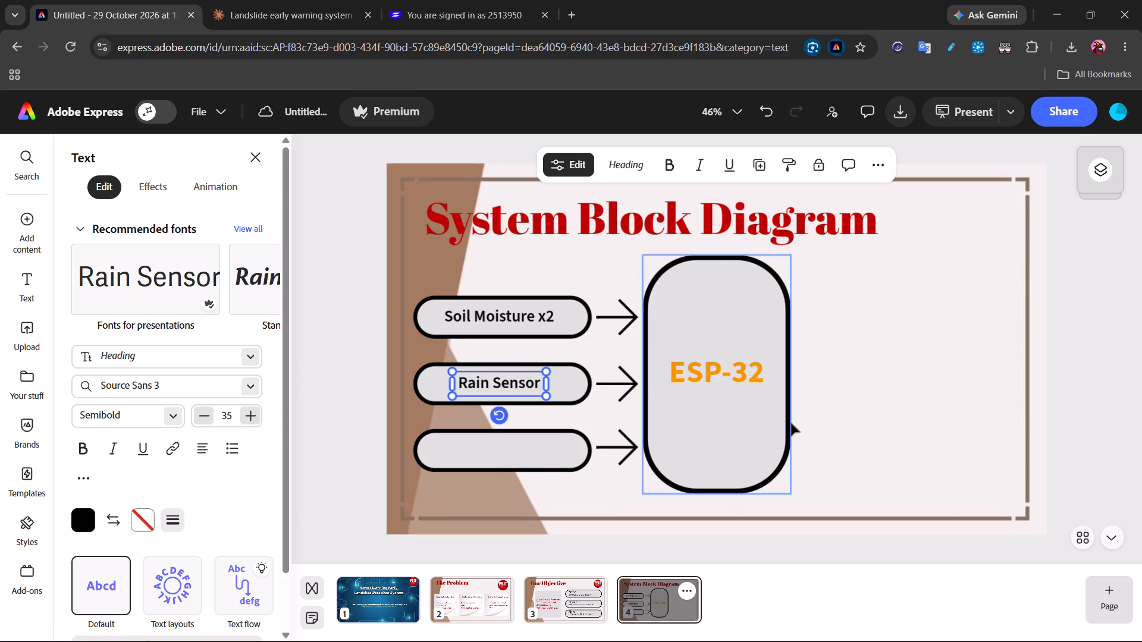
{"action": "left_click", "coordinate": [877, 414]}
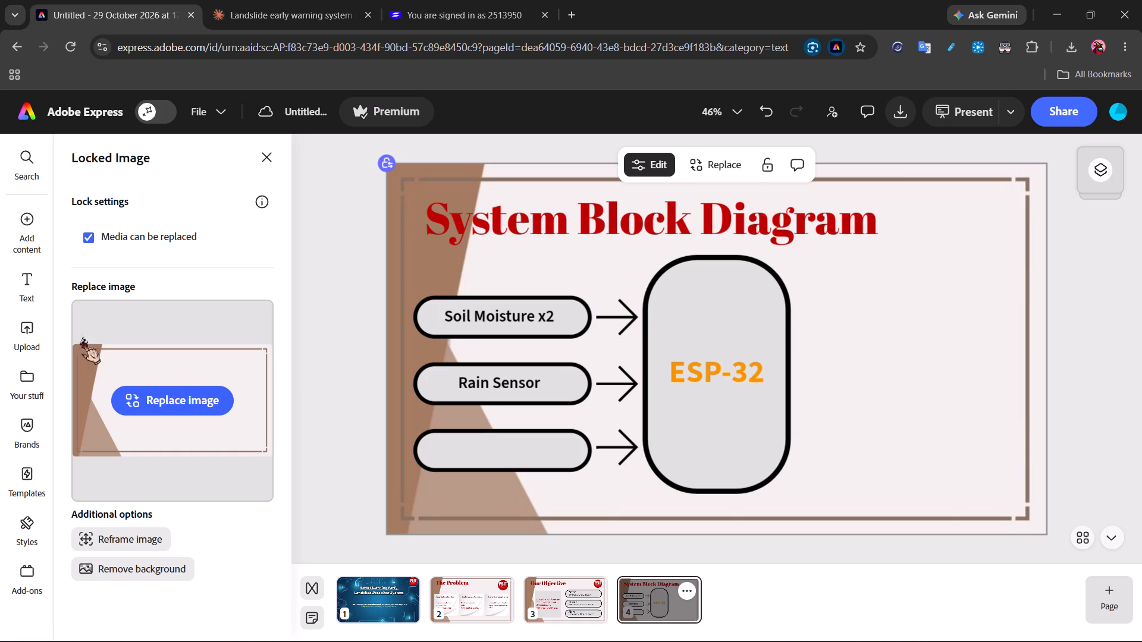
Add a Heading-style text box to page 4 containing "MPU6050 tilt", copied from the example deck in WPS Office.
{"action": "left_click", "coordinate": [24, 282]}
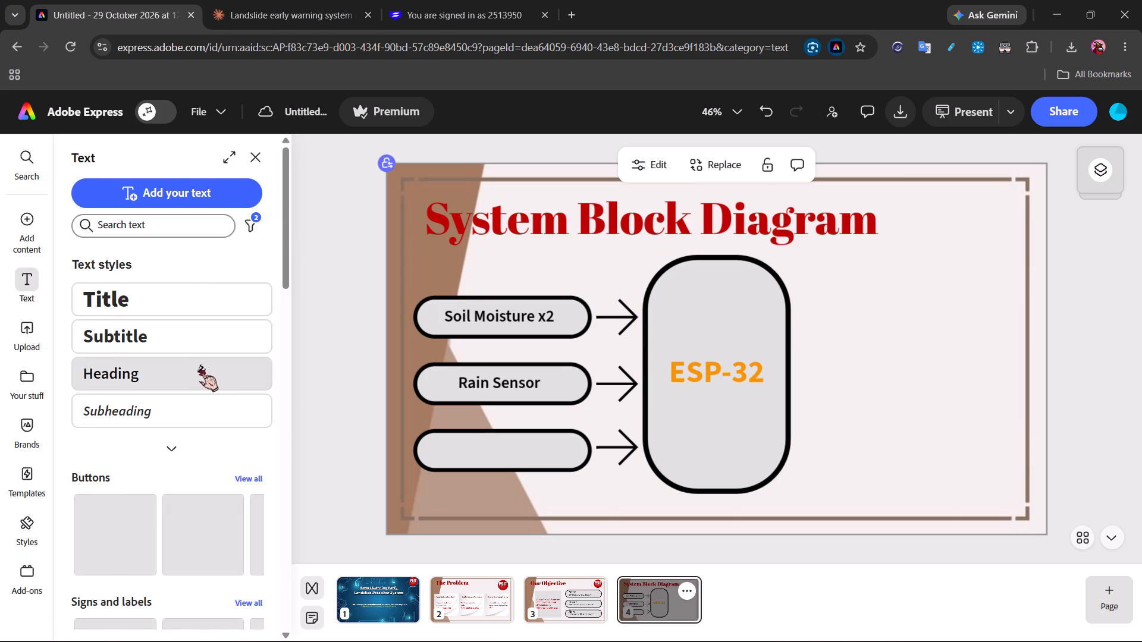
{"action": "left_click", "coordinate": [199, 365]}
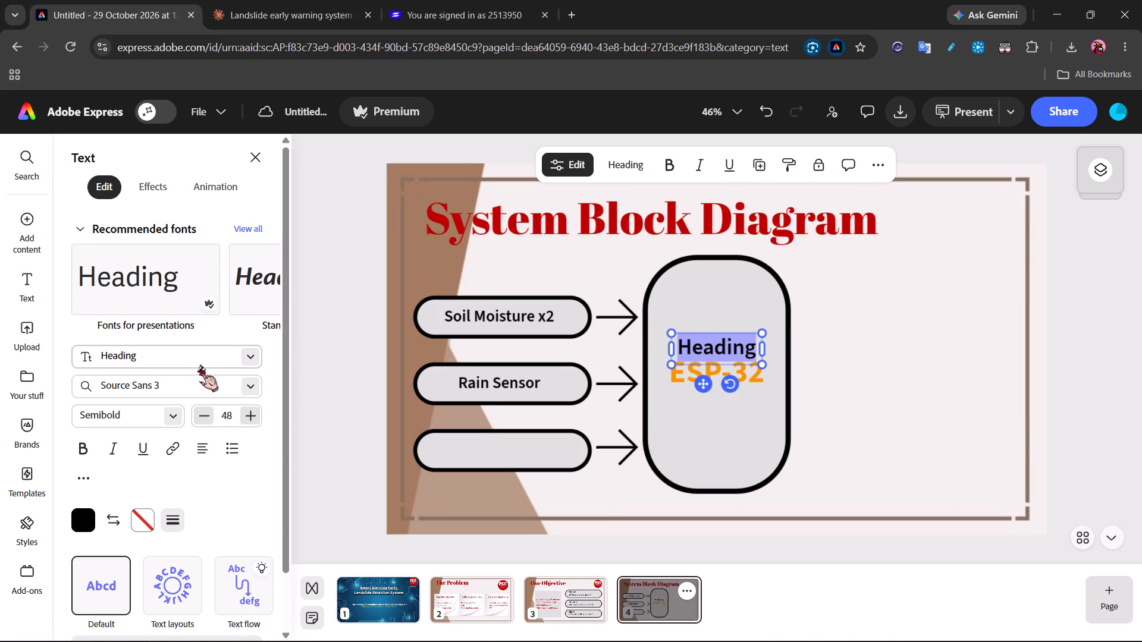
{"action": "key", "text": "alt+Tab"}
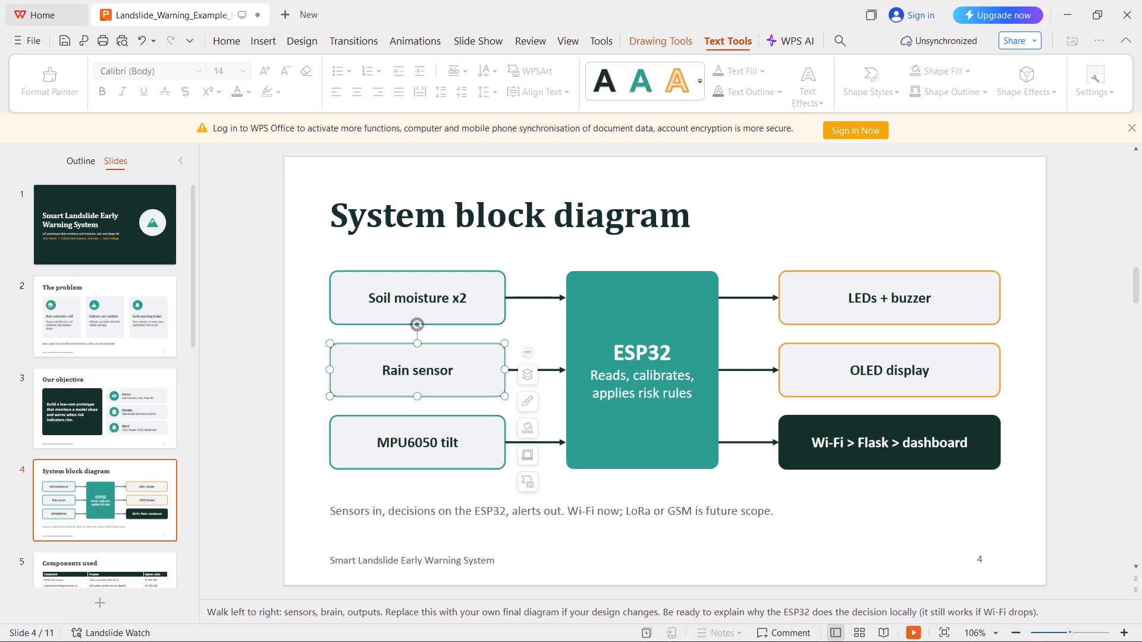
{"action": "left_click_drag", "start_coordinate": [457, 441], "coordinate": [383, 441]}
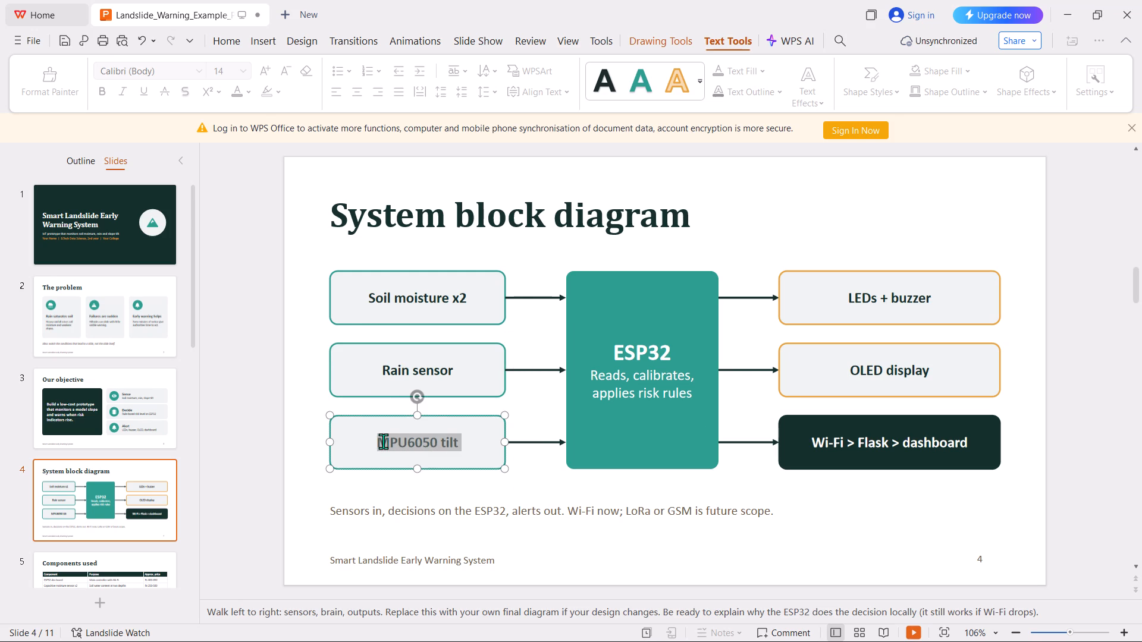
{"action": "left_click_drag", "start_coordinate": [383, 441], "coordinate": [382, 441]}
{"action": "key", "text": "ctrl+c"}
{"action": "key", "text": "alt+Tab"}
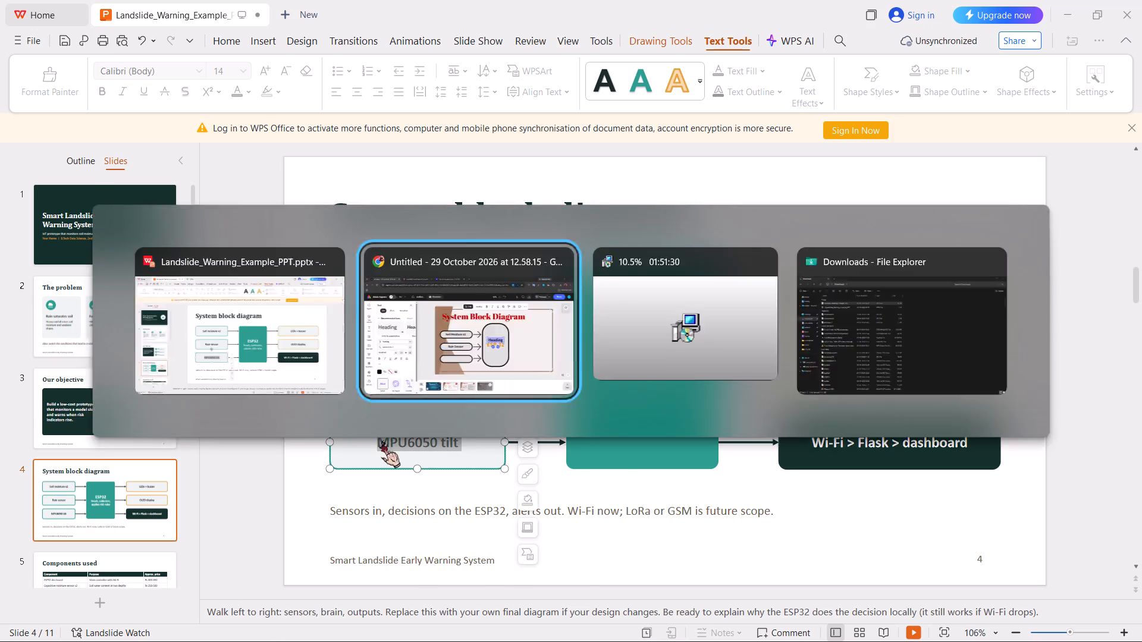
{"action": "key", "text": "ctrl+v"}
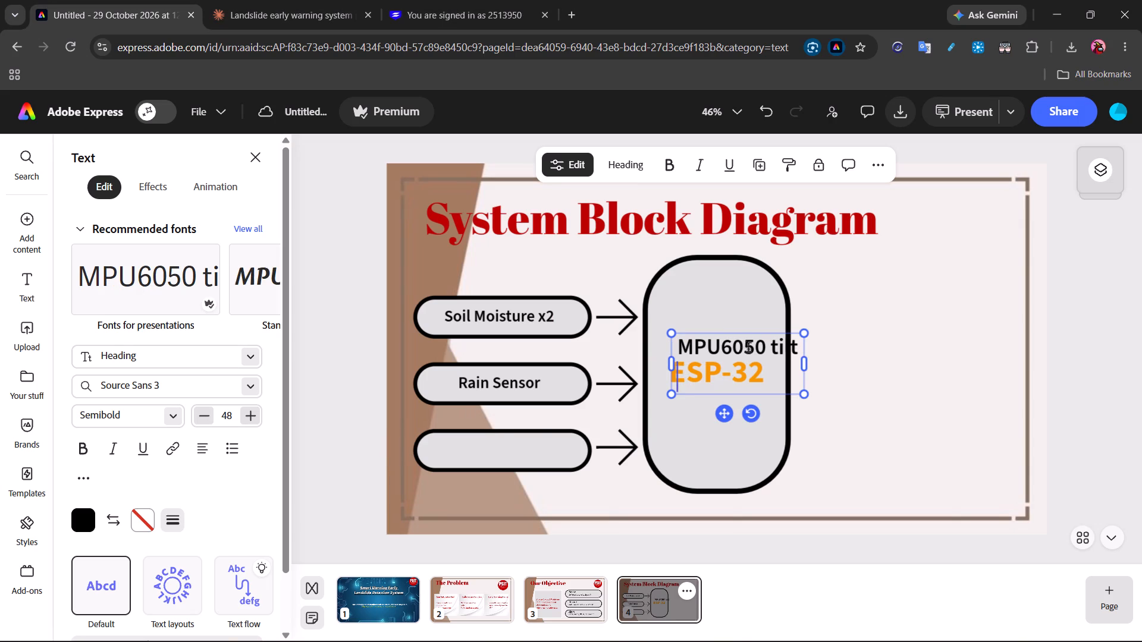
Move the "MPU6050 tilt" label into the bottom bar, shrink it to size 35 and center it under "Rain Sensor".
{"action": "left_click_drag", "start_coordinate": [733, 352], "coordinate": [686, 363]}
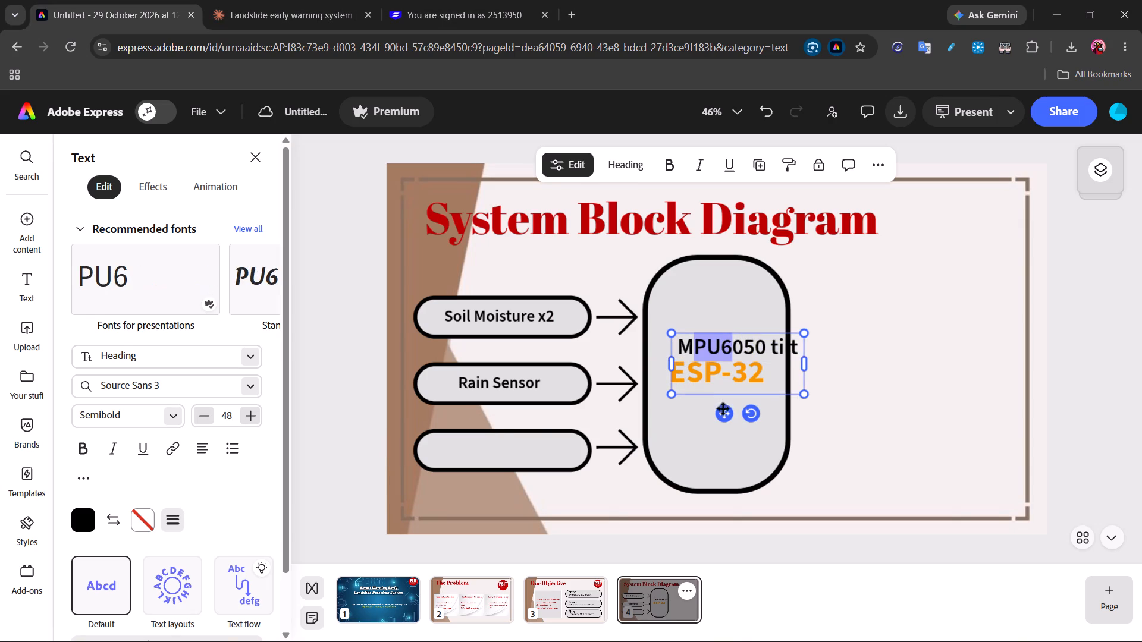
{"action": "left_click_drag", "start_coordinate": [724, 418], "coordinate": [490, 515]}
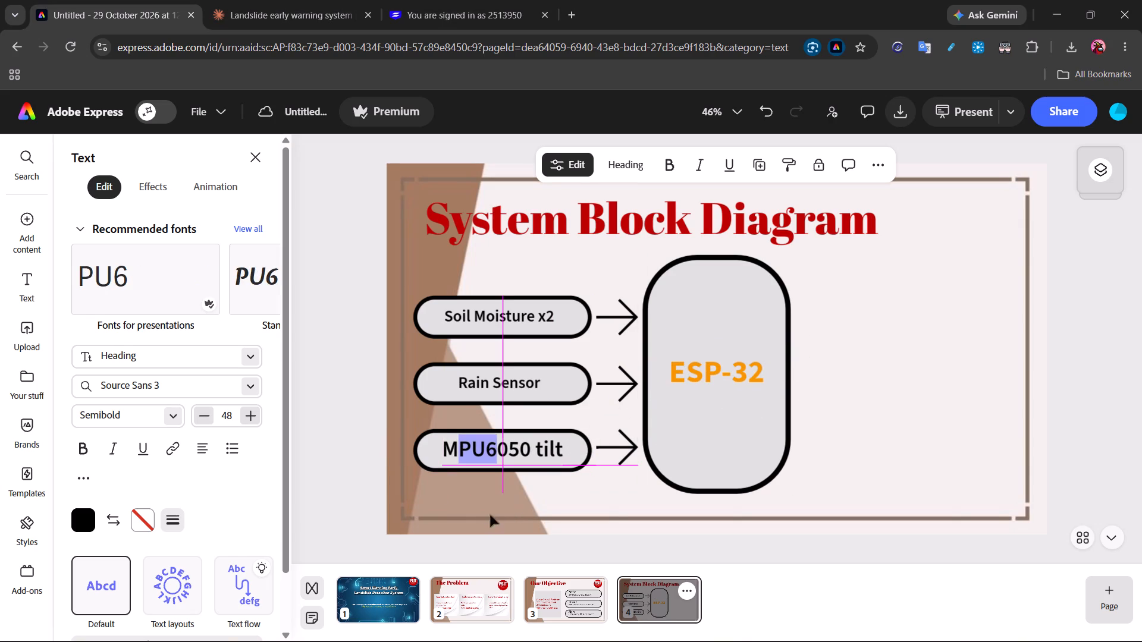
{"action": "left_click_drag", "start_coordinate": [490, 515], "coordinate": [488, 518]}
{"action": "left_click_drag", "start_coordinate": [1061, 387], "coordinate": [1056, 387]}
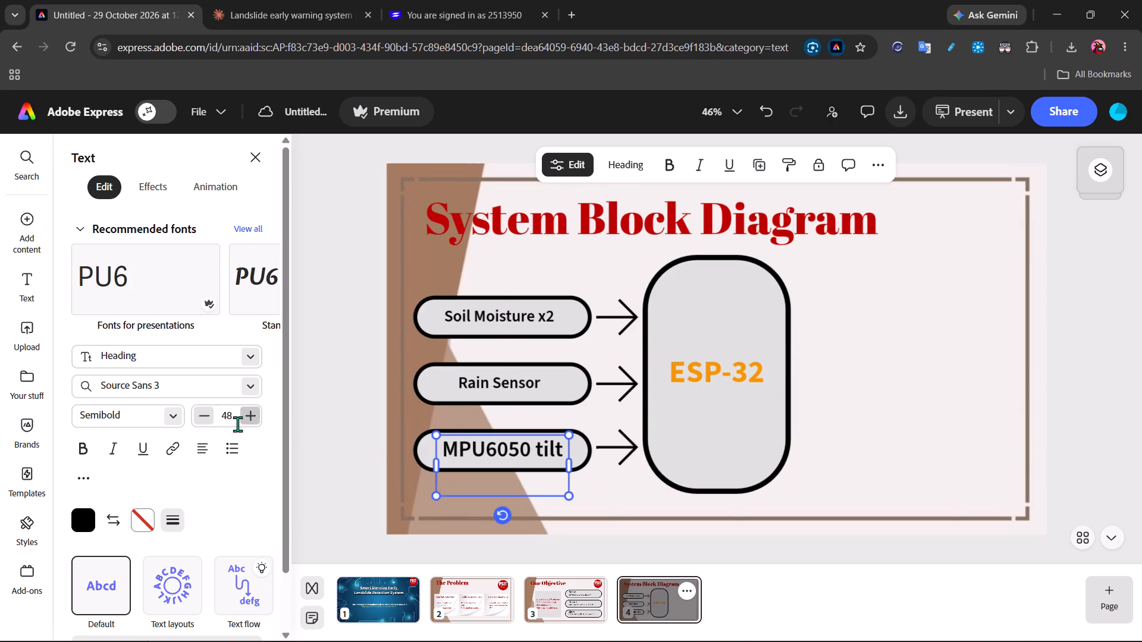
{"action": "triple_click", "coordinate": [207, 424]}
{"action": "triple_click", "coordinate": [207, 424]}
{"action": "triple_click", "coordinate": [207, 424]}
{"action": "triple_click", "coordinate": [207, 424]}
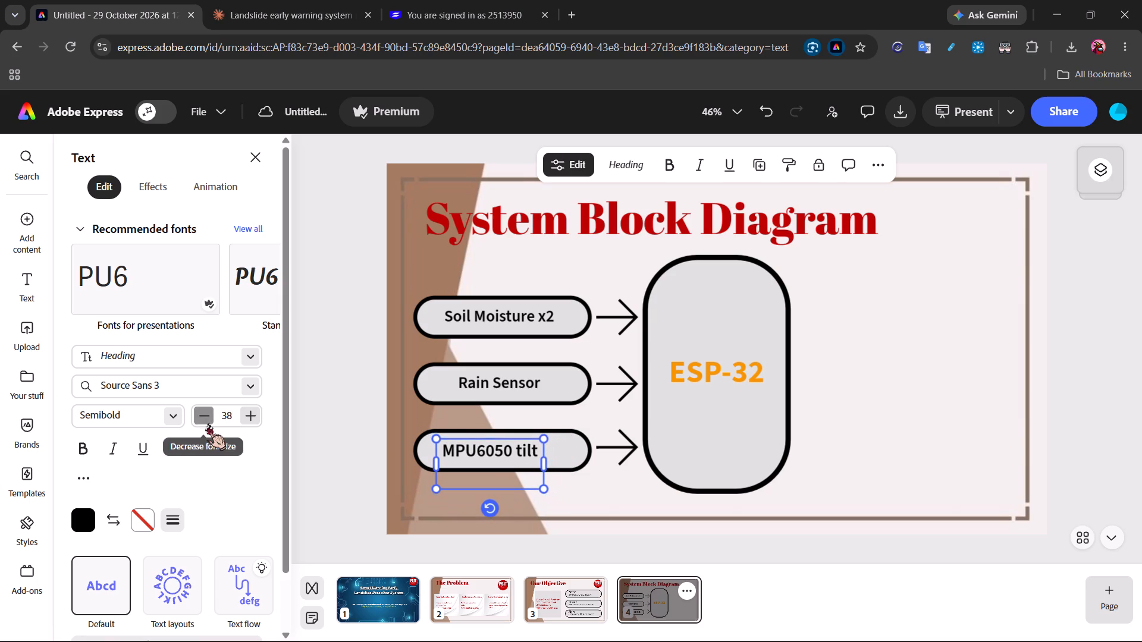
{"action": "left_click", "coordinate": [207, 424]}
{"action": "left_click_drag", "start_coordinate": [479, 445], "coordinate": [481, 445]}
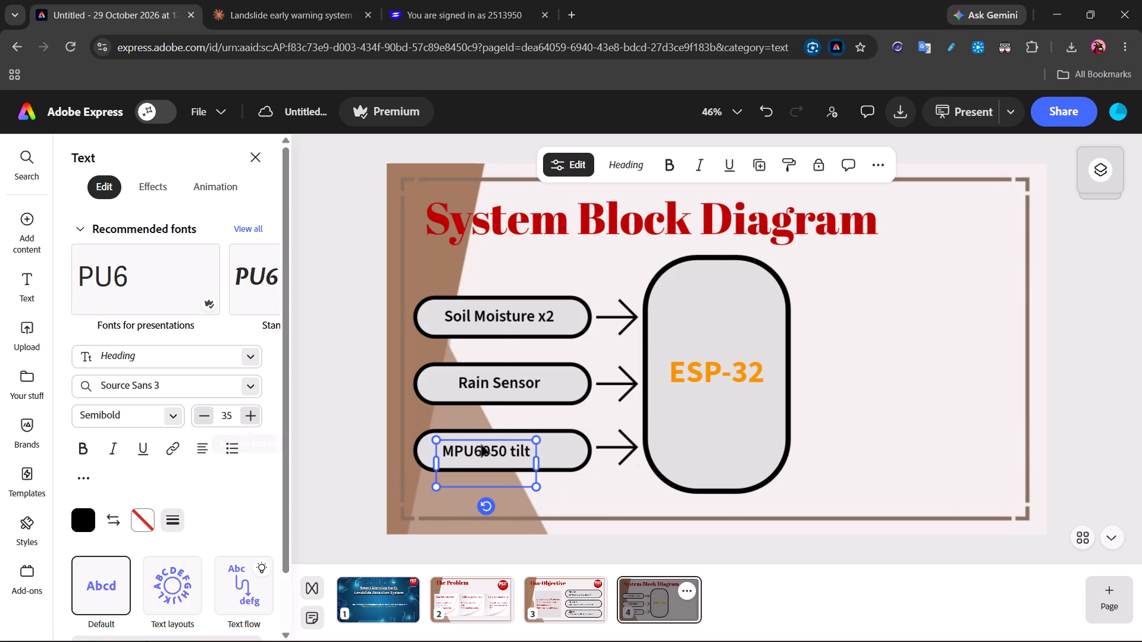
{"action": "left_click_drag", "start_coordinate": [481, 445], "coordinate": [497, 440]}
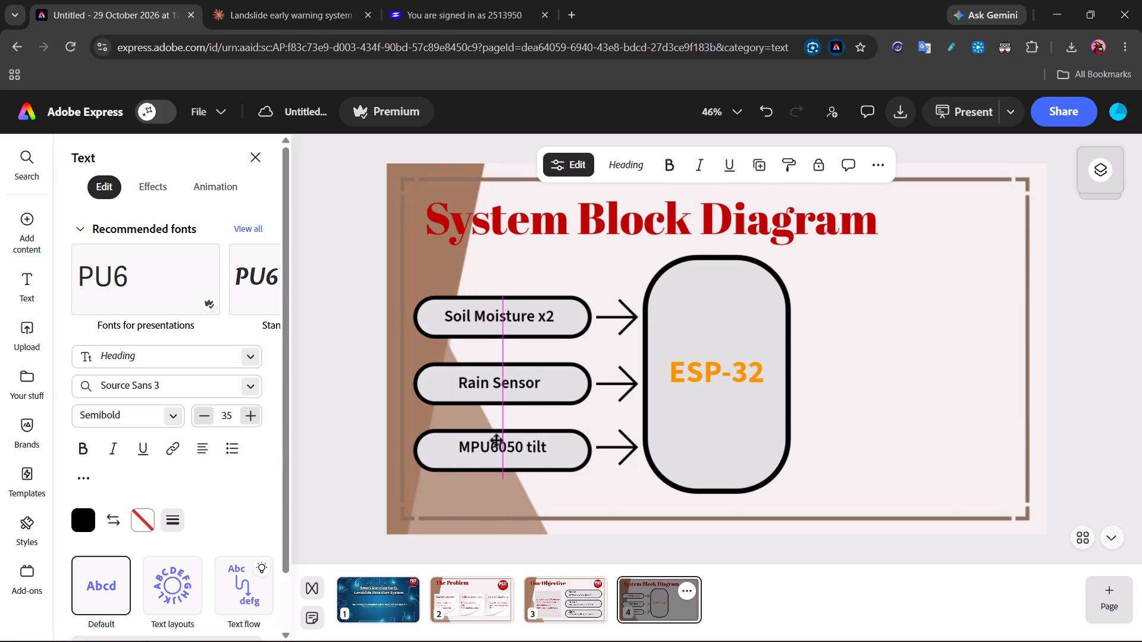
{"action": "left_click_drag", "start_coordinate": [497, 440], "coordinate": [493, 442]}
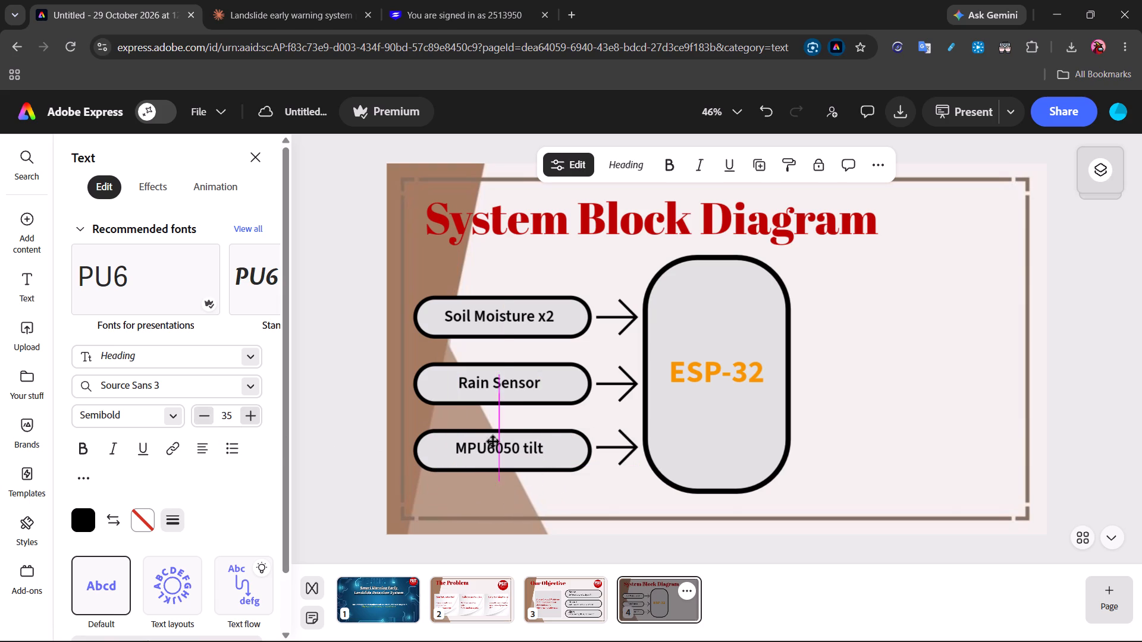
{"action": "left_click_drag", "start_coordinate": [493, 442], "coordinate": [493, 441]}
{"action": "left_click_drag", "start_coordinate": [493, 441], "coordinate": [491, 443]}
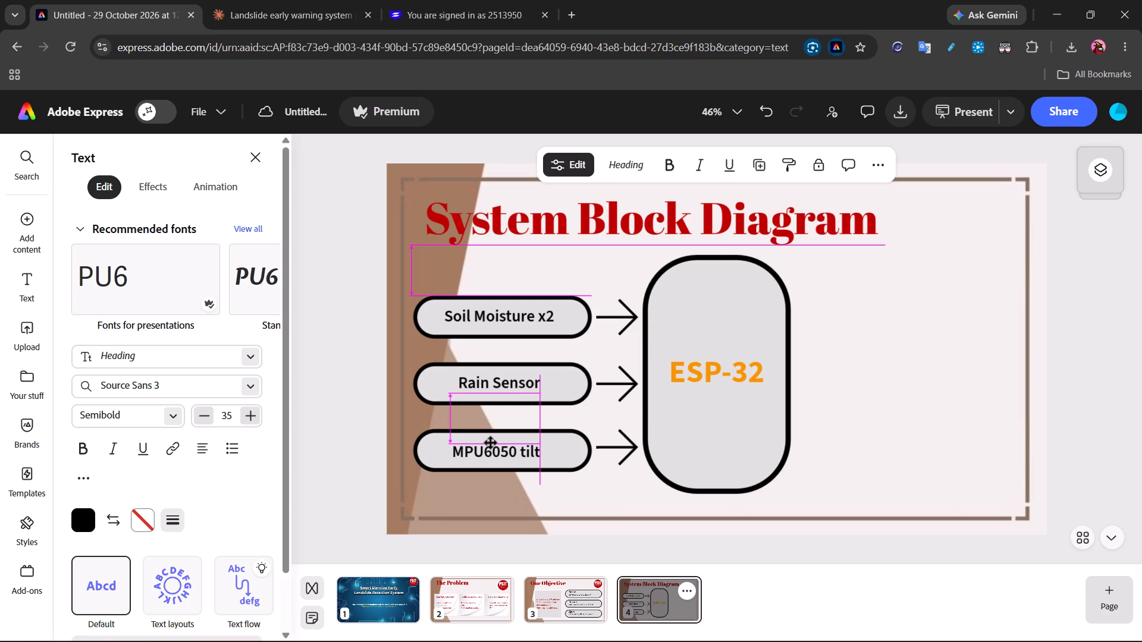
{"action": "left_click_drag", "start_coordinate": [491, 443], "coordinate": [492, 443]}
{"action": "left_click", "coordinate": [937, 408]}
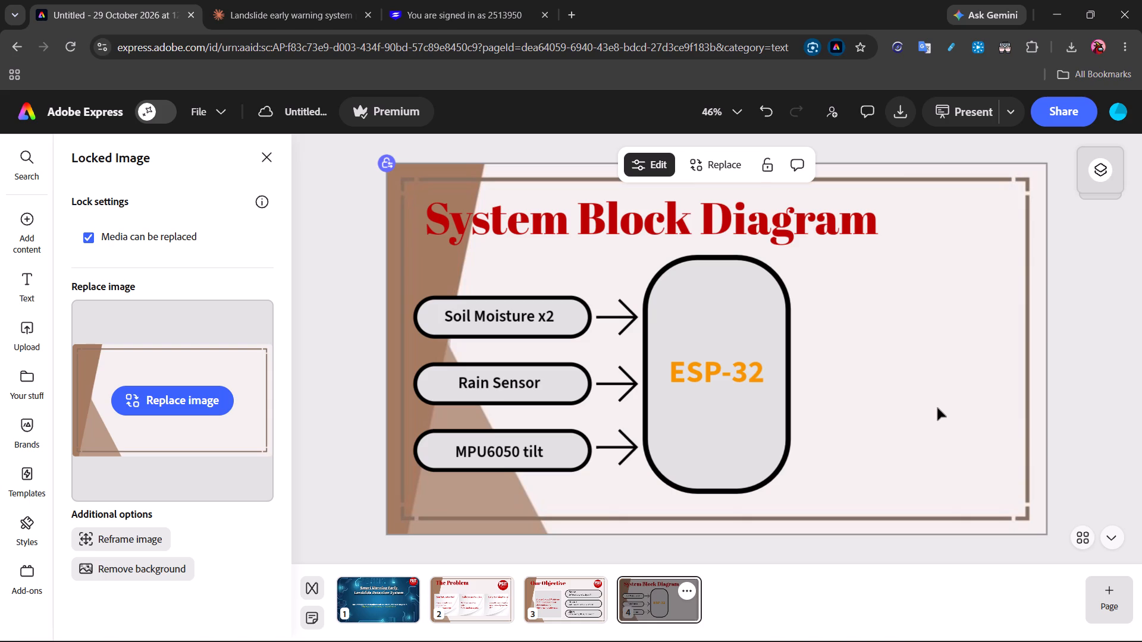
Add a Subheading-style text box to page 4 containing "Reads, calibrates, applies risk rules", copied from the example deck in WPS Office.
{"action": "left_click", "coordinate": [317, 0]}
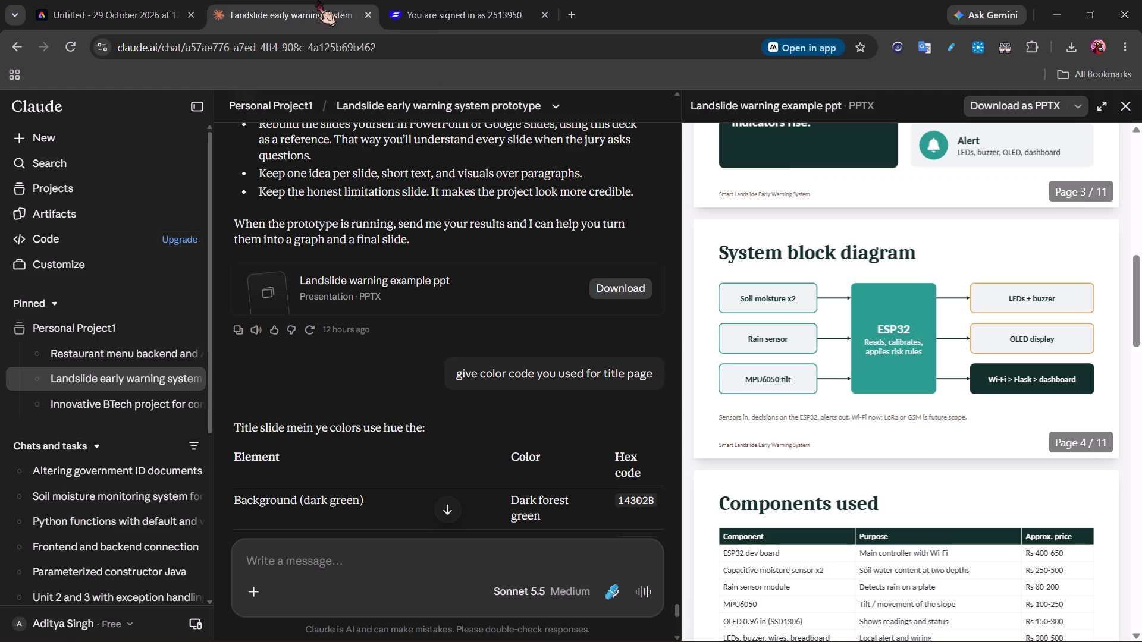
{"action": "left_click", "coordinate": [194, 0]}
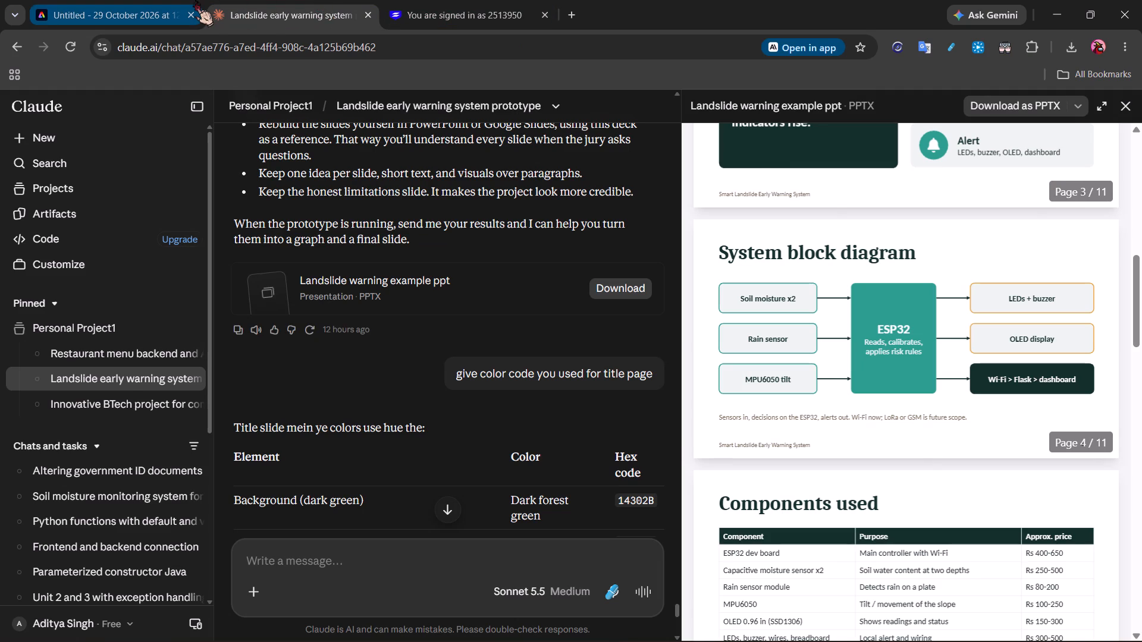
{"action": "left_click", "coordinate": [22, 284]}
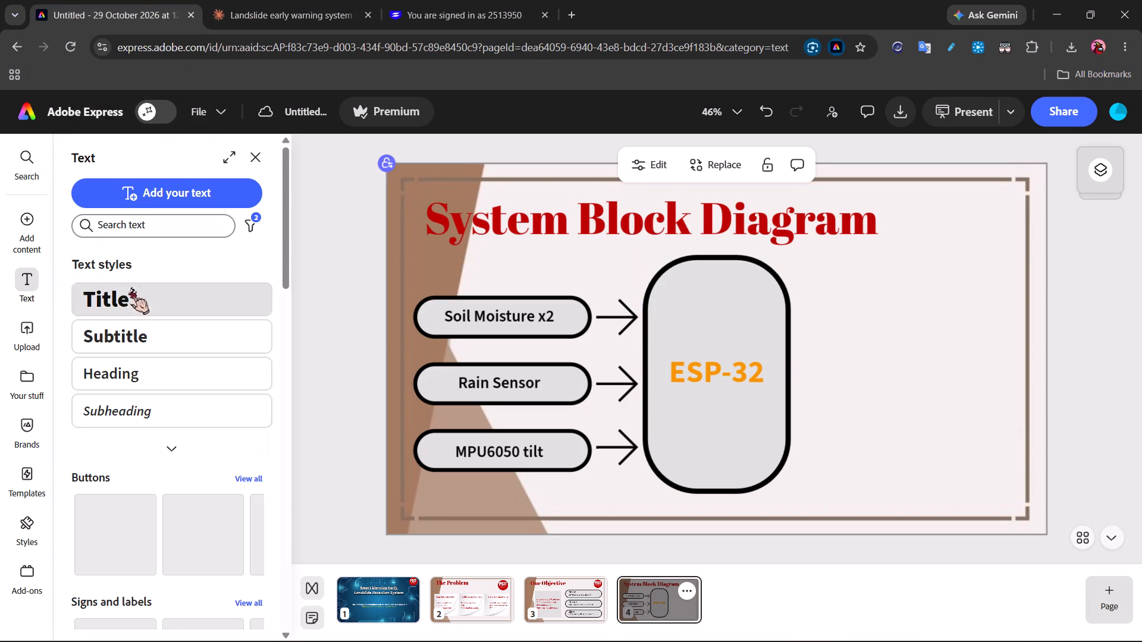
{"action": "left_click", "coordinate": [140, 401]}
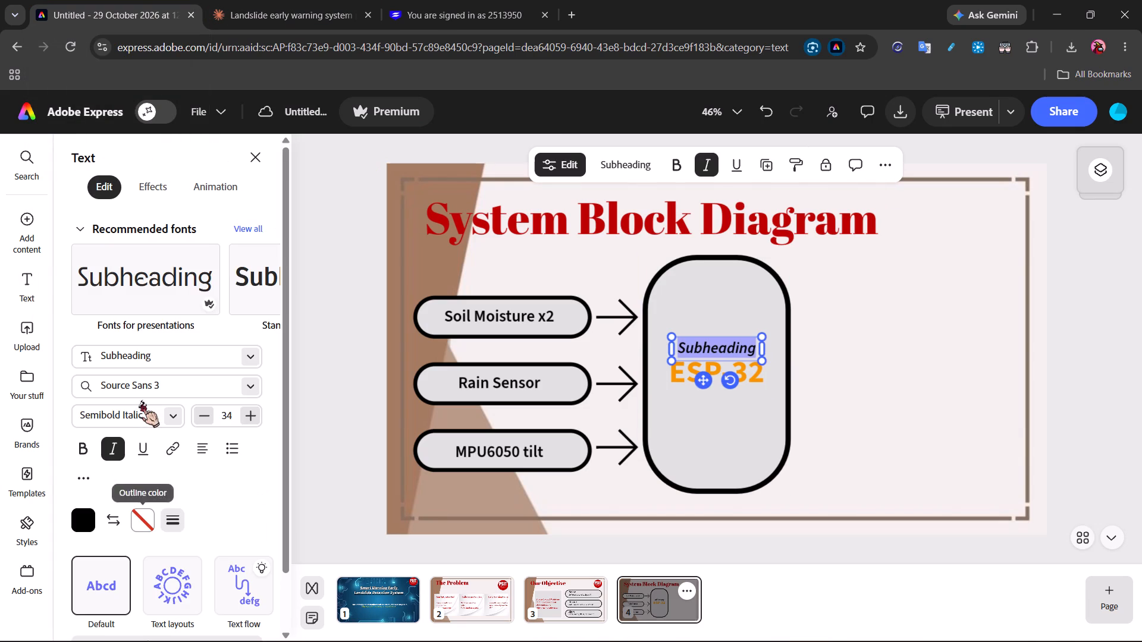
{"action": "key", "text": "alt+Tab"}
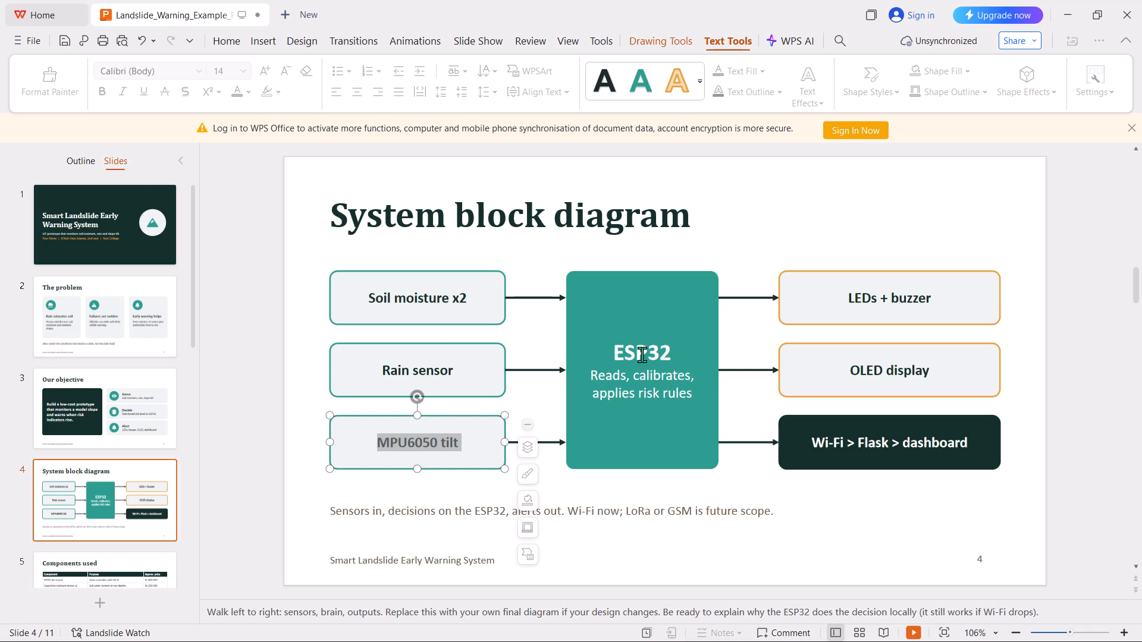
{"action": "left_click_drag", "start_coordinate": [591, 372], "coordinate": [664, 387]}
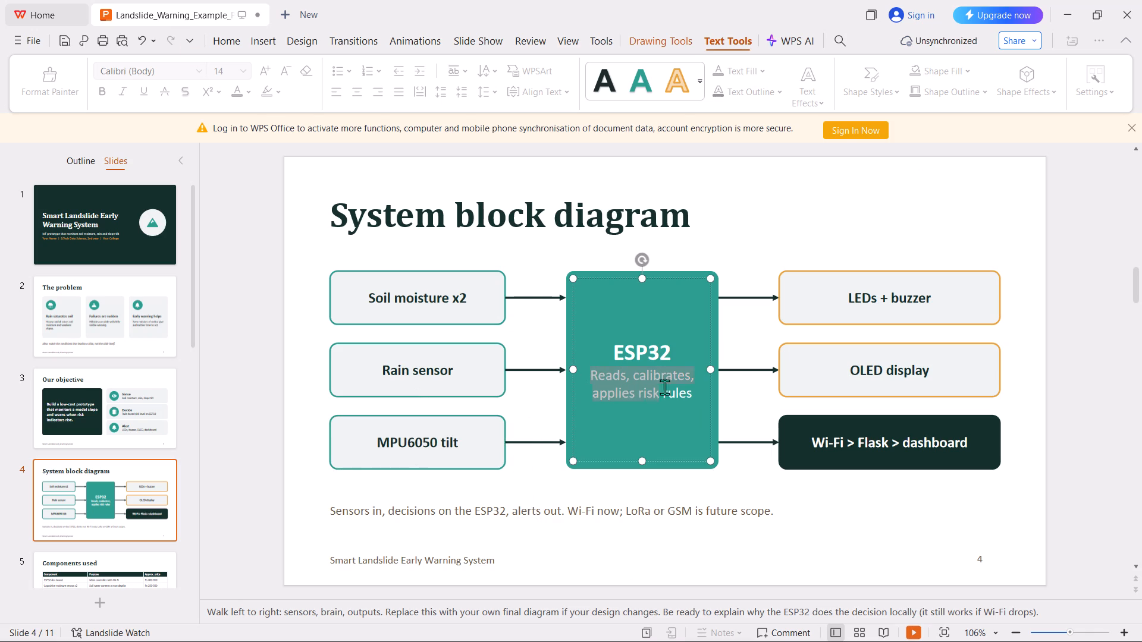
{"action": "left_click_drag", "start_coordinate": [664, 387], "coordinate": [691, 392]}
{"action": "key", "text": "ctrl+c"}
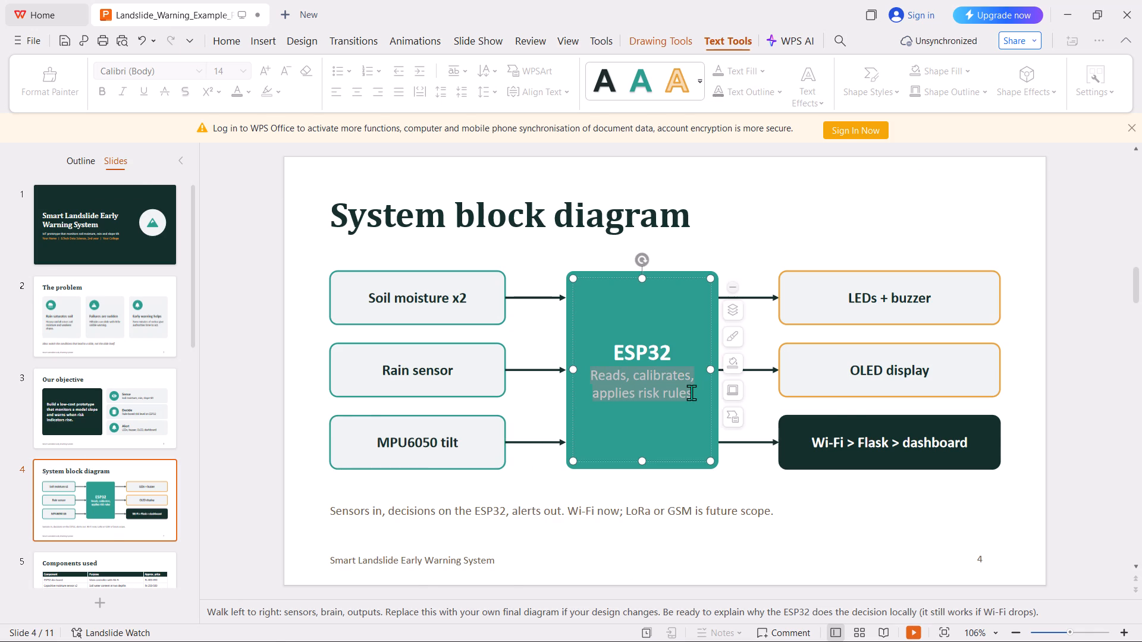
{"action": "key", "text": "alt+Tab"}
{"action": "key", "text": "ctrl+v"}
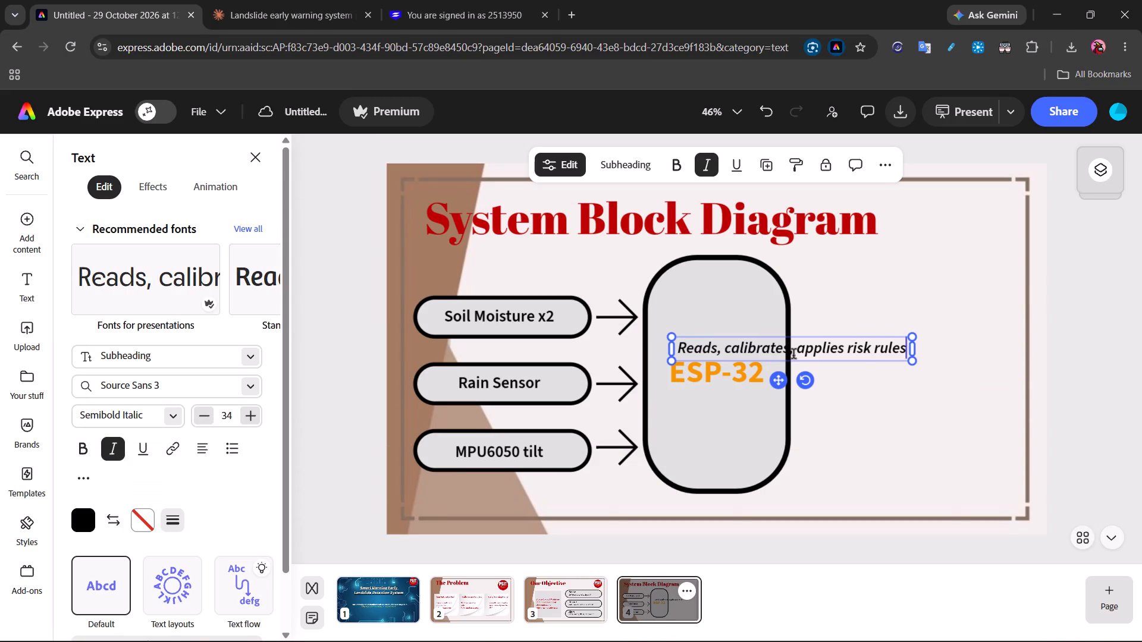
Resize the description to size 32, move it under "ESP-32" and wrap it onto two lines inside the block.
{"action": "left_click_drag", "start_coordinate": [913, 363], "coordinate": [866, 357]}
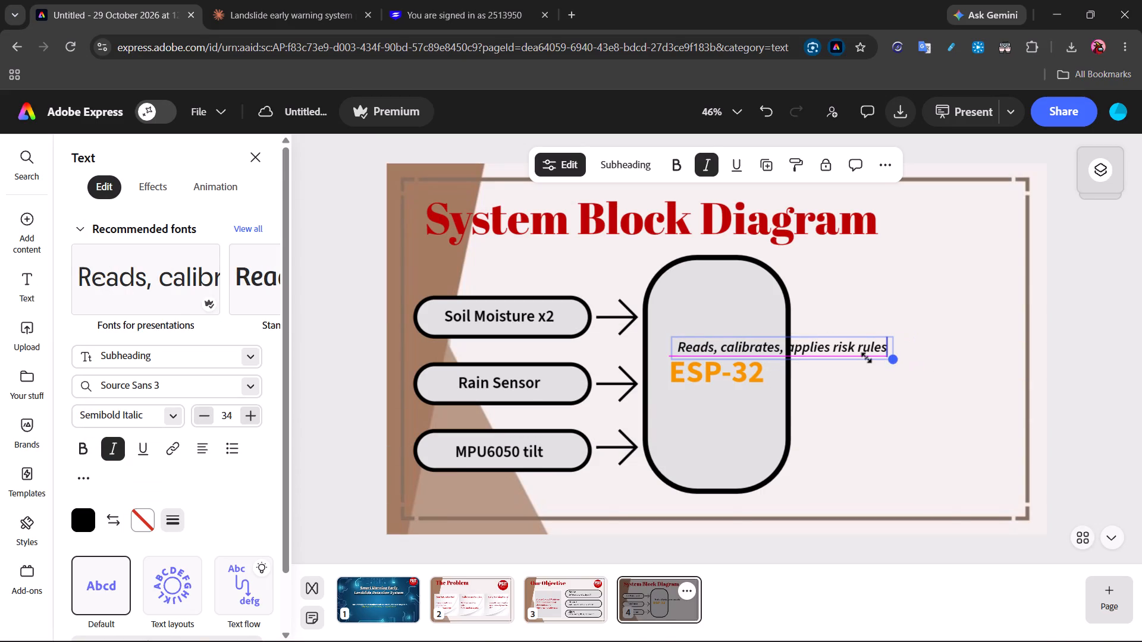
{"action": "left_click_drag", "start_coordinate": [866, 357], "coordinate": [925, 373]}
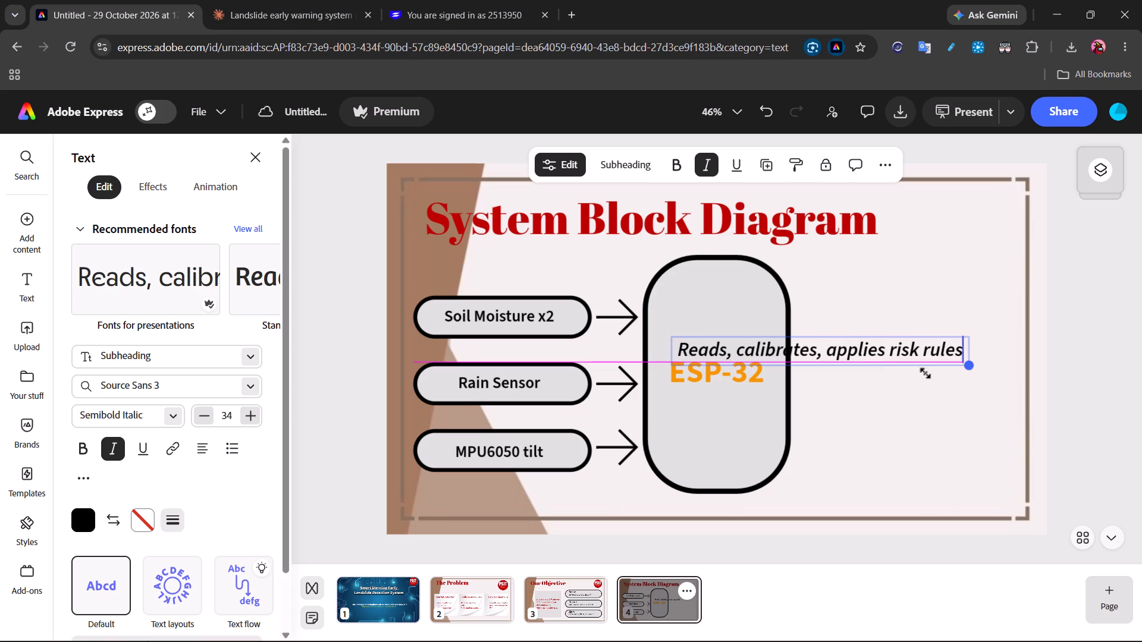
{"action": "left_click_drag", "start_coordinate": [925, 373], "coordinate": [933, 374]}
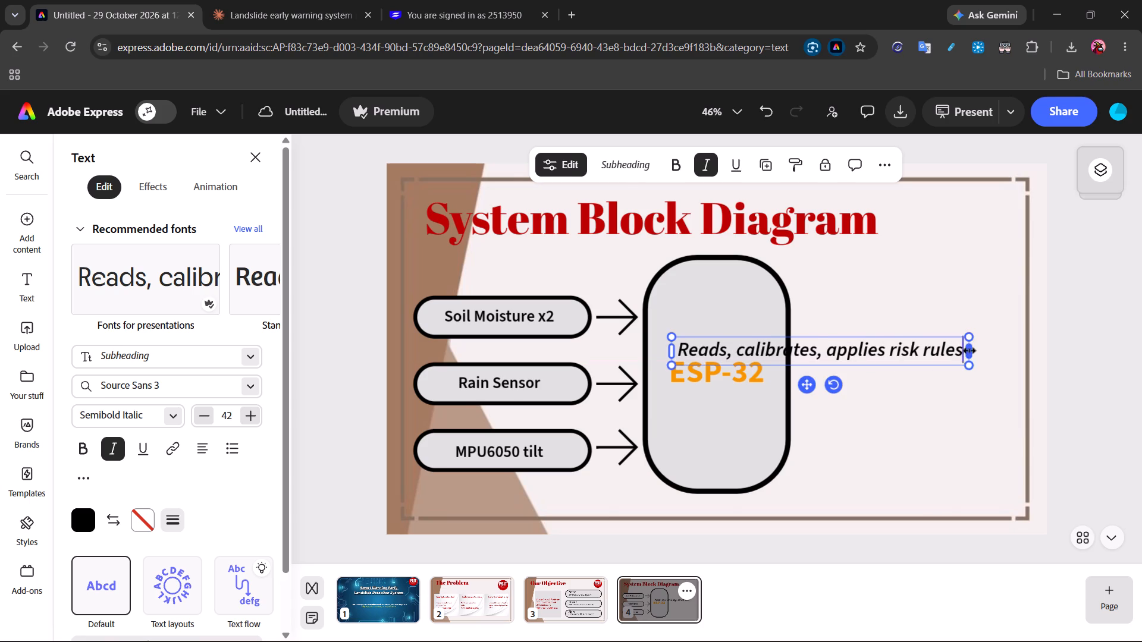
{"action": "left_click_drag", "start_coordinate": [969, 350], "coordinate": [788, 348]}
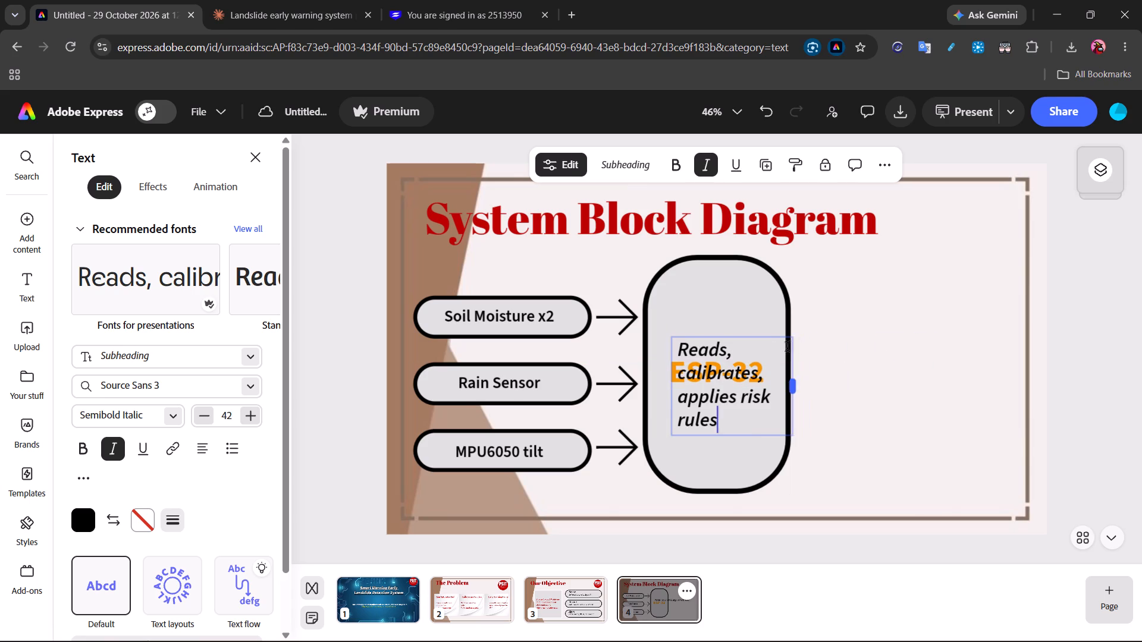
{"action": "left_click_drag", "start_coordinate": [788, 348], "coordinate": [818, 353]}
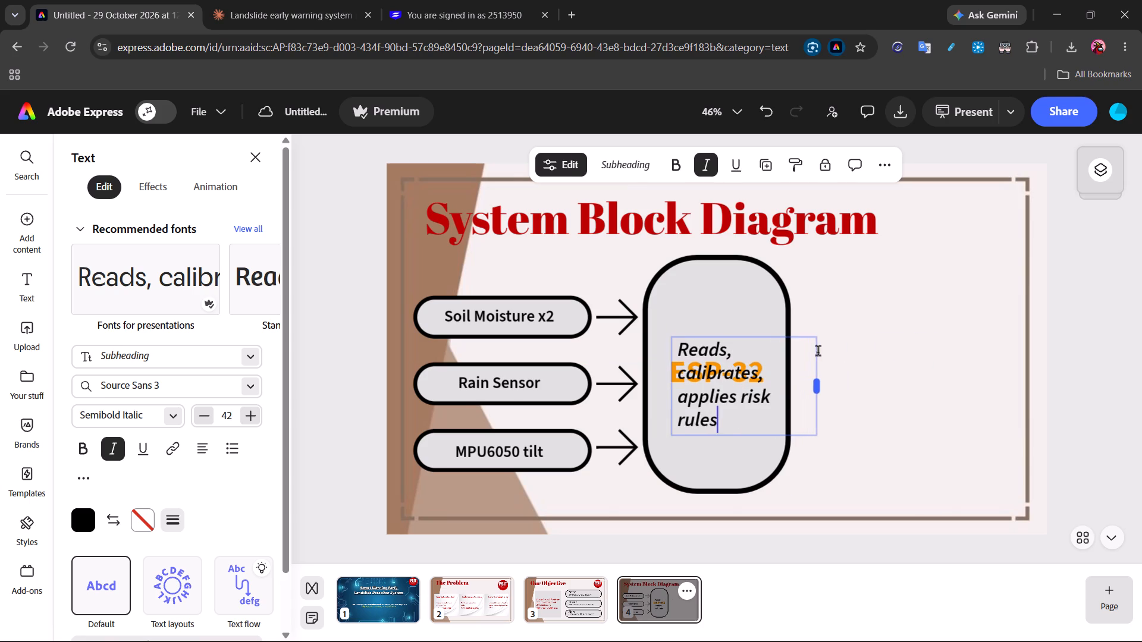
{"action": "left_click_drag", "start_coordinate": [818, 353], "coordinate": [824, 353]}
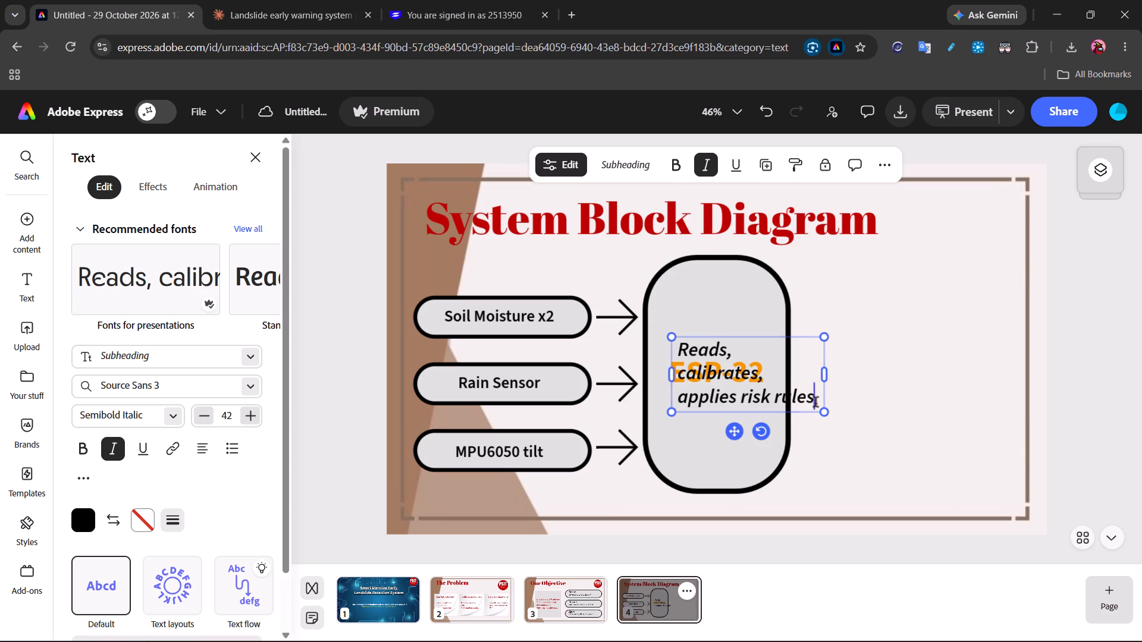
{"action": "left_click_drag", "start_coordinate": [824, 415], "coordinate": [789, 396]}
{"action": "left_click_drag", "start_coordinate": [730, 380], "coordinate": [728, 392]}
{"action": "left_click_drag", "start_coordinate": [716, 413], "coordinate": [716, 449]}
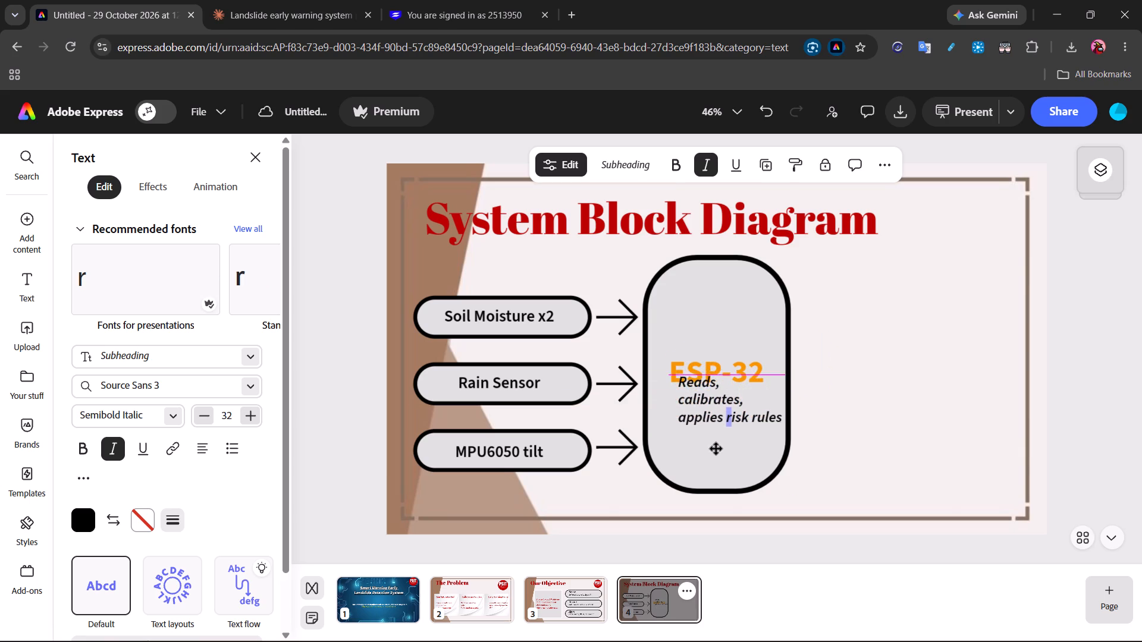
{"action": "left_click_drag", "start_coordinate": [716, 449], "coordinate": [709, 457]}
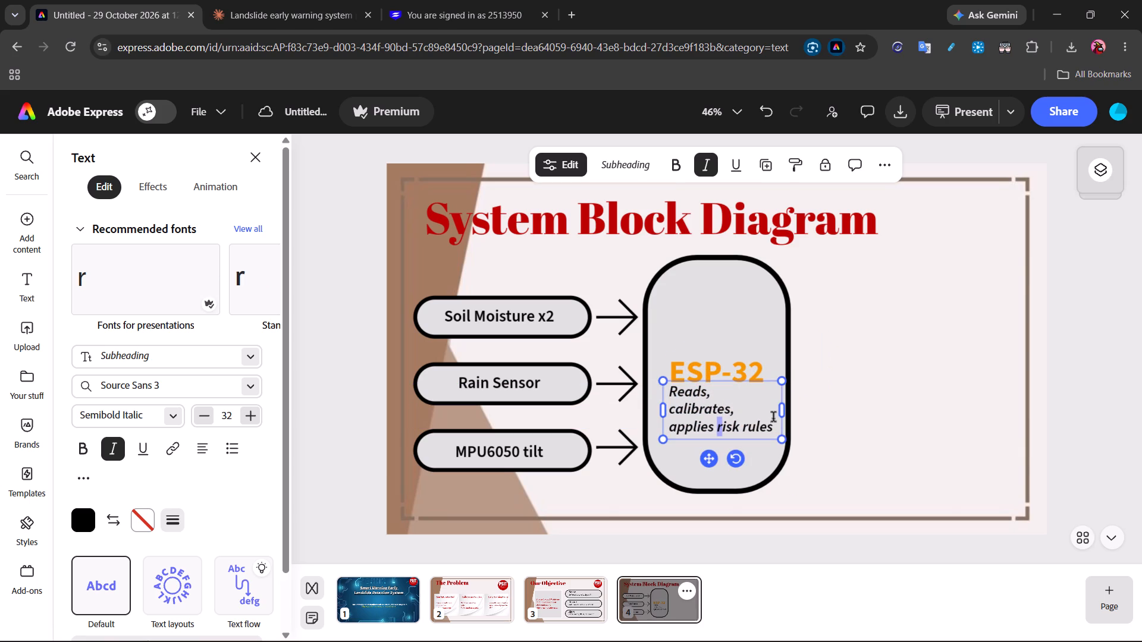
{"action": "left_click_drag", "start_coordinate": [782, 416], "coordinate": [793, 414]}
{"action": "left_click", "coordinate": [840, 451]}
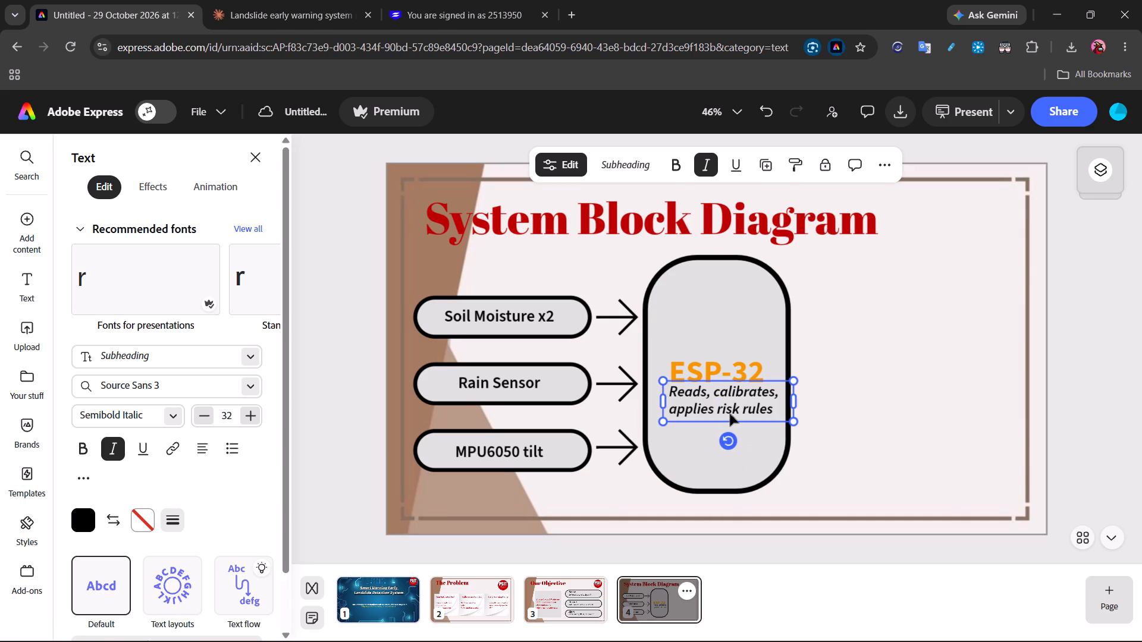
Shrink the description to size 26 and center it just below the "ESP-32" label.
{"action": "left_click_drag", "start_coordinate": [728, 411], "coordinate": [723, 420]}
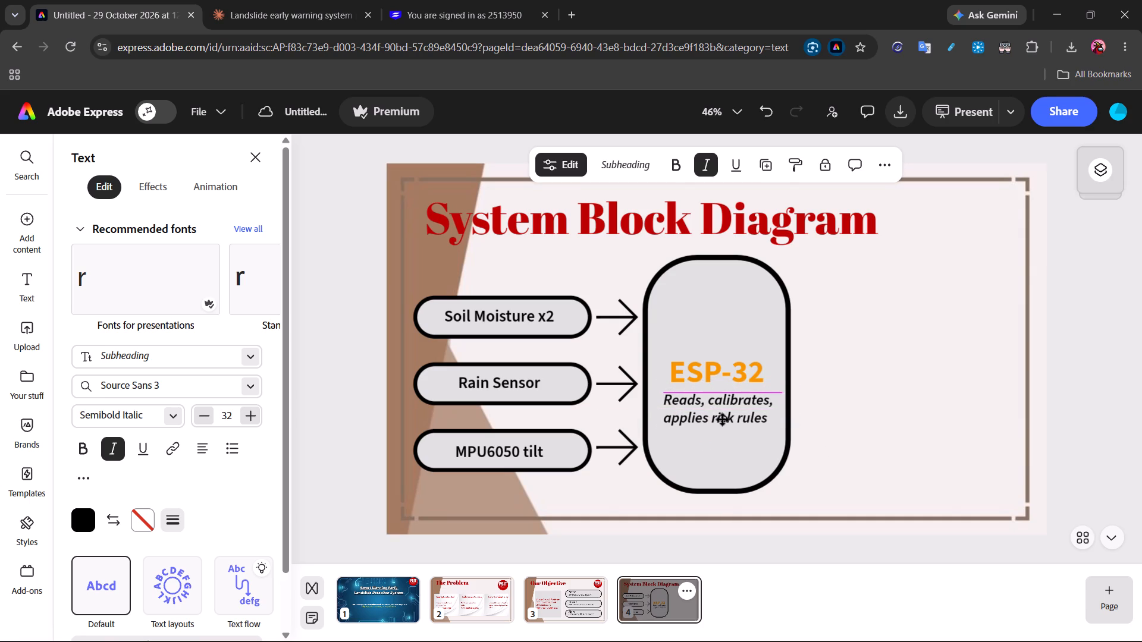
{"action": "left_click_drag", "start_coordinate": [723, 420], "coordinate": [723, 419]}
{"action": "left_click_drag", "start_coordinate": [783, 428], "coordinate": [760, 417]}
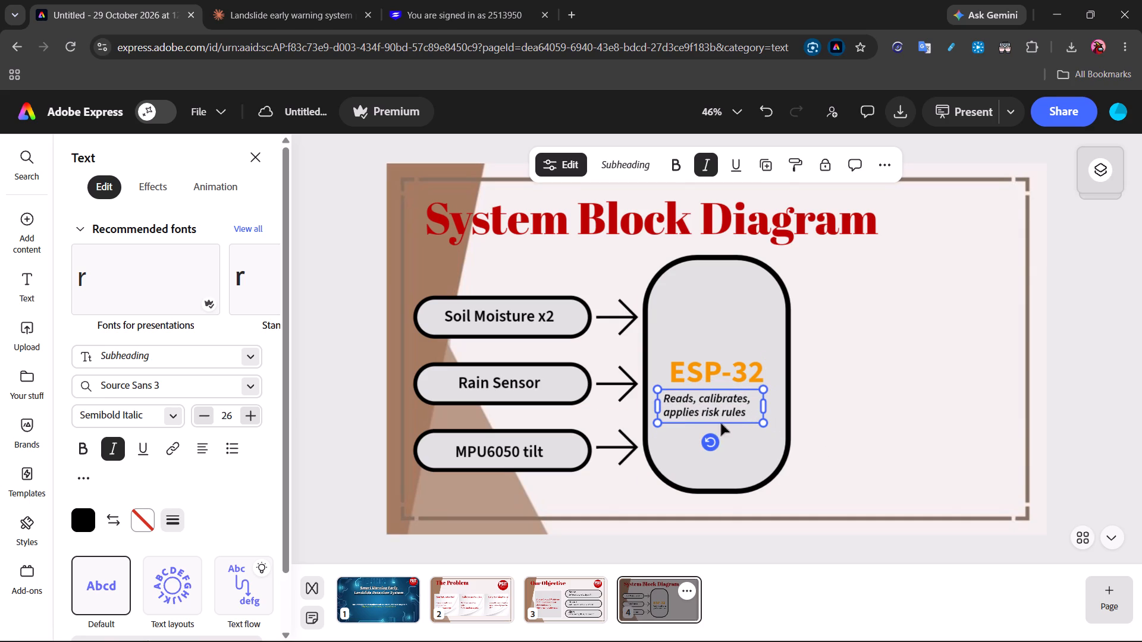
{"action": "left_click_drag", "start_coordinate": [711, 402], "coordinate": [721, 402]}
{"action": "left_click", "coordinate": [861, 394]}
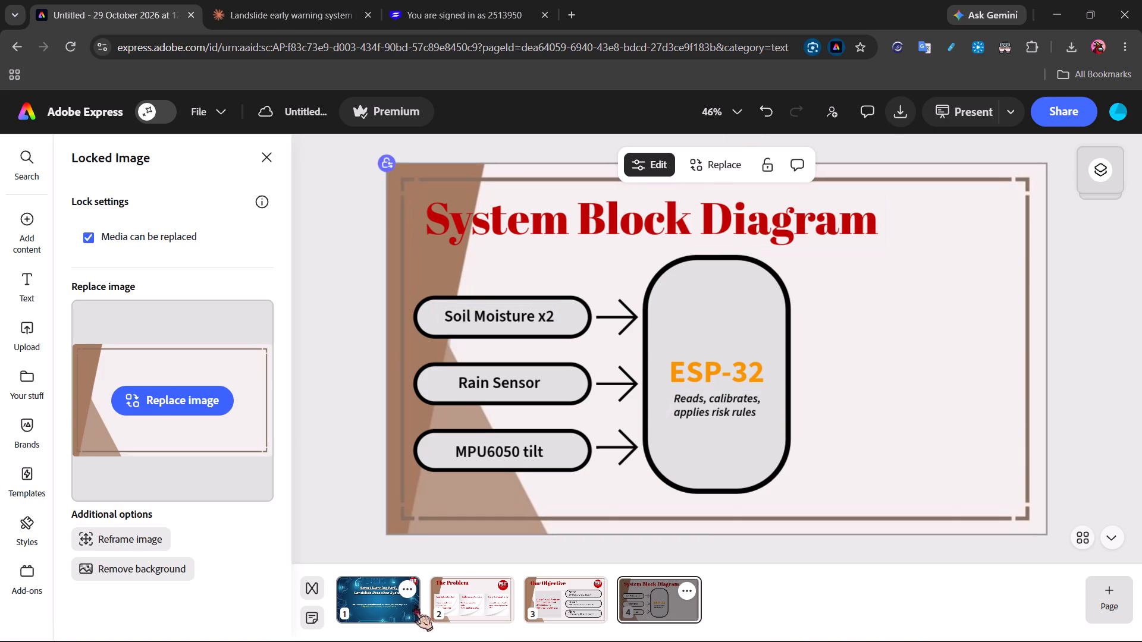
Preview the presentation full screen from page 1 through the System Block Diagram page.
{"action": "left_click", "coordinate": [379, 596]}
{"action": "left_click", "coordinate": [977, 111]}
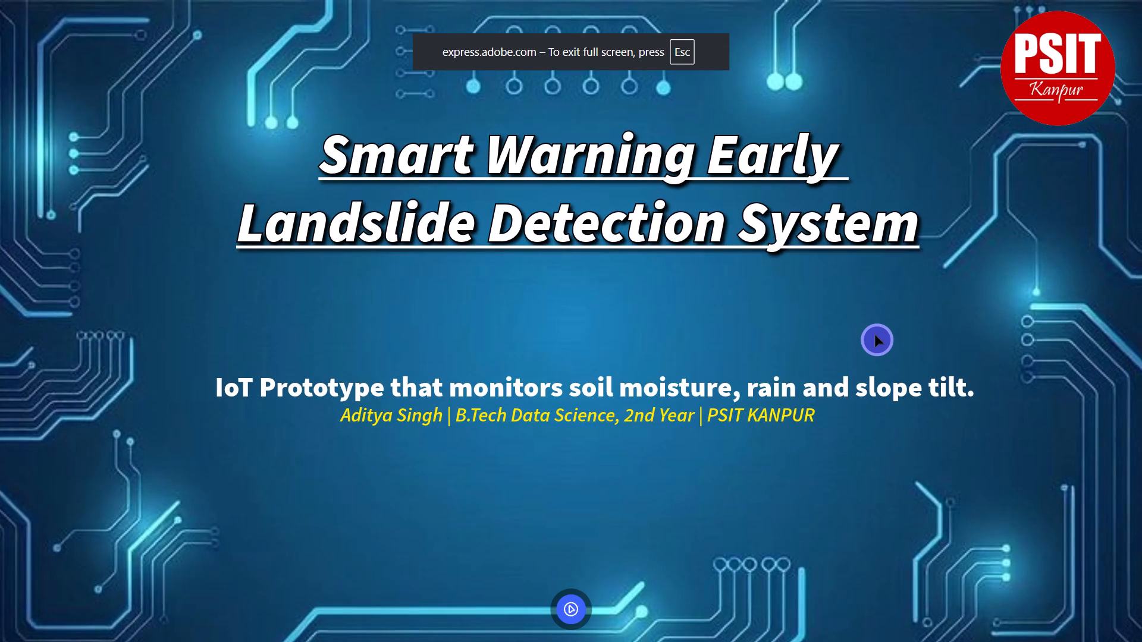
{"action": "left_click", "coordinate": [875, 335]}
{"action": "left_click", "coordinate": [875, 335]}
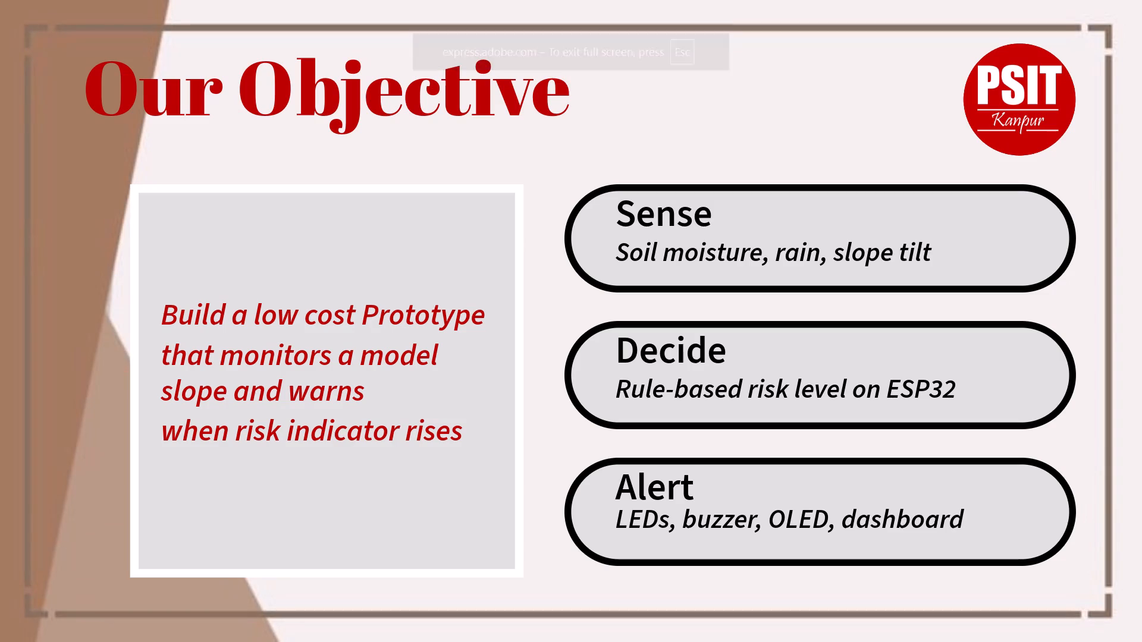
{"action": "left_click", "coordinate": [875, 335]}
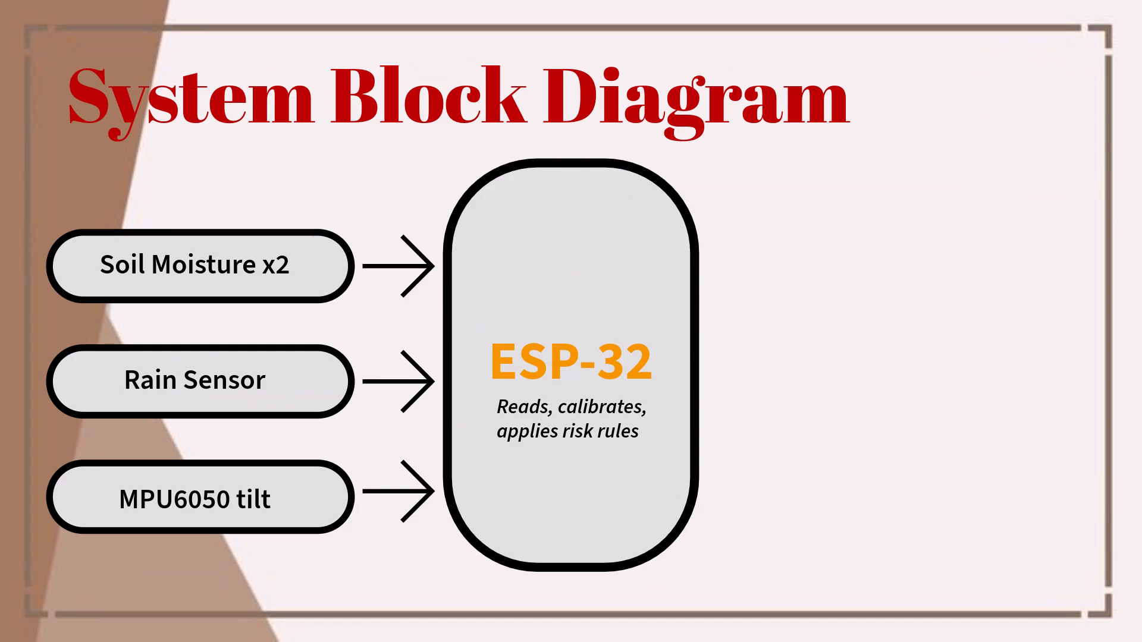
{"action": "key", "text": "Escape"}
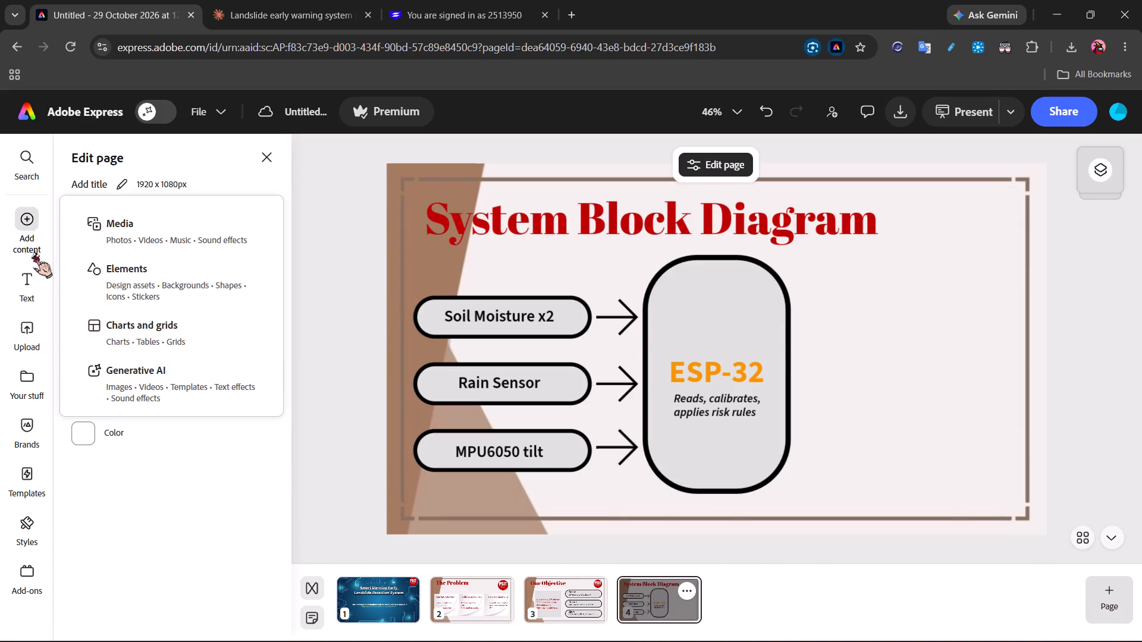
Duplicate the Soil Moisture arrow twice and place one copy on the output side of the ESP-32 block, near its upper part.
{"action": "key", "text": "alt+Tab"}
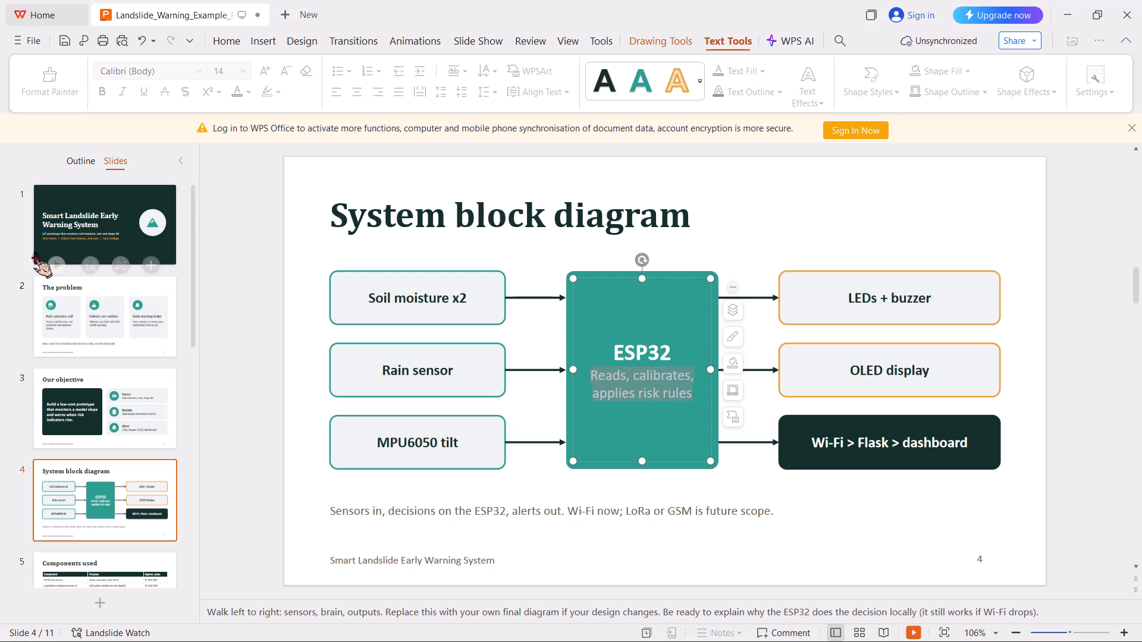
{"action": "key", "text": "alt+Tab"}
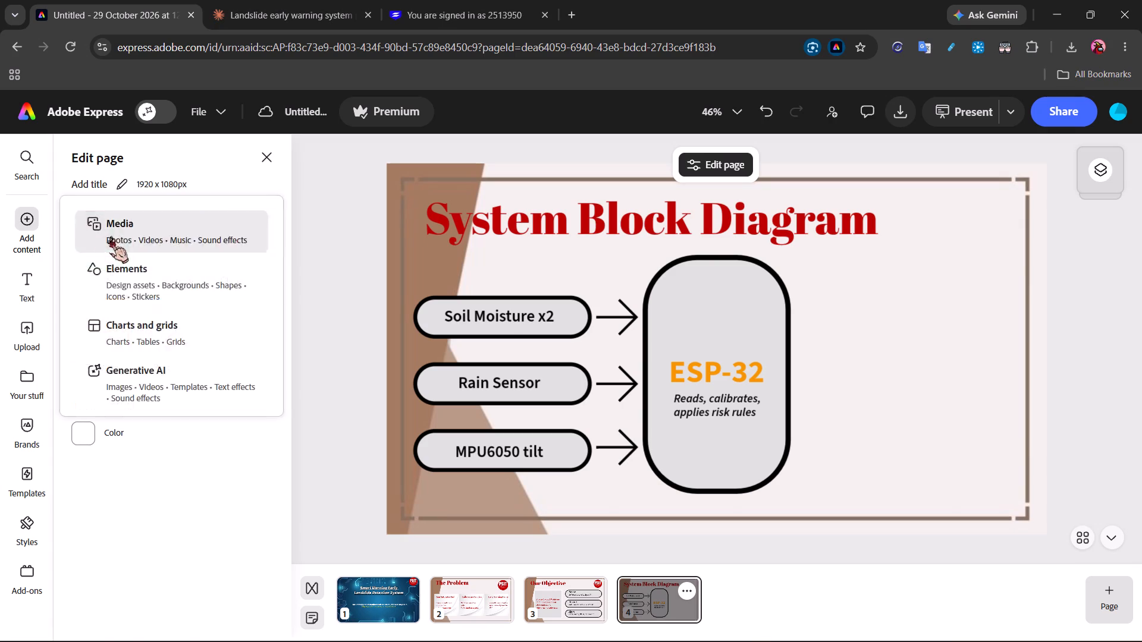
{"action": "right_click", "coordinate": [629, 317]}
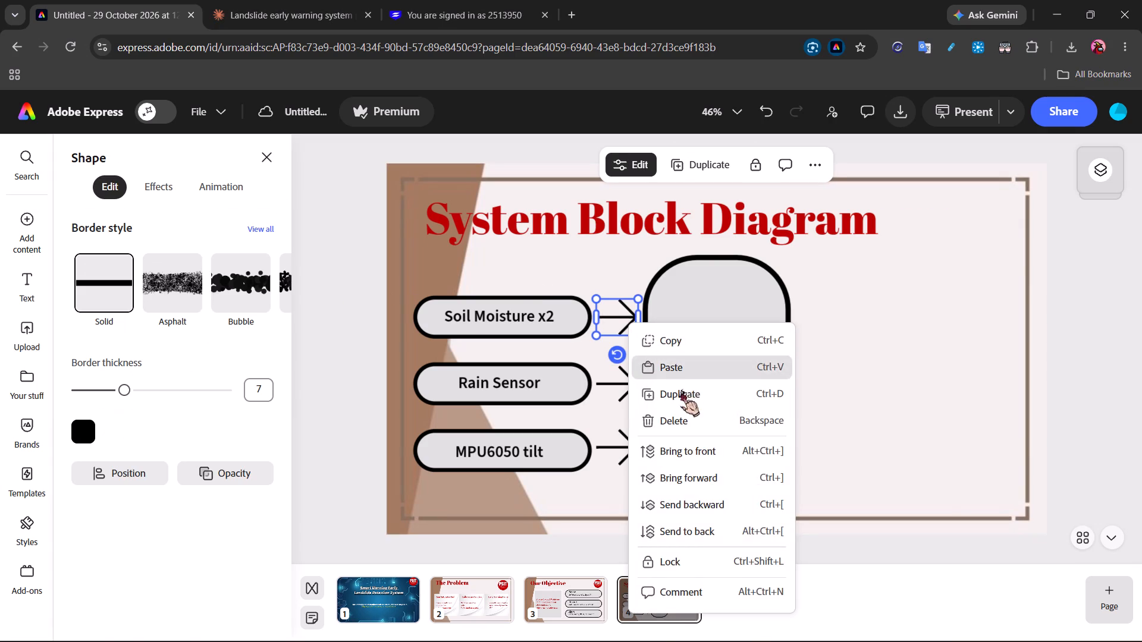
{"action": "left_click", "coordinate": [680, 390]}
{"action": "right_click", "coordinate": [630, 329]}
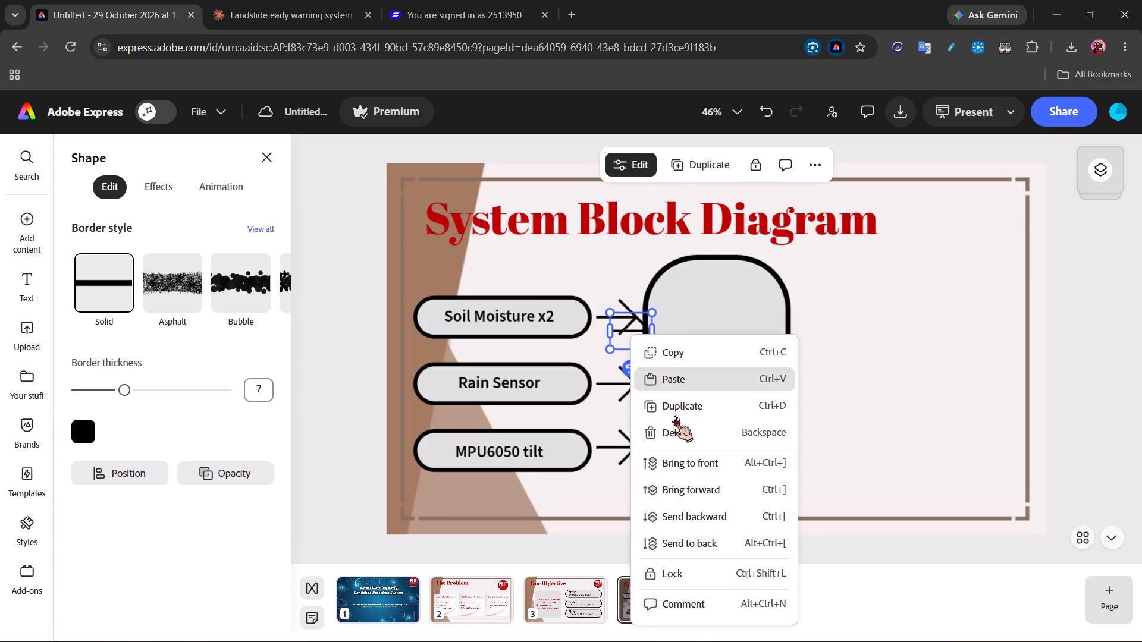
{"action": "left_click", "coordinate": [676, 405]}
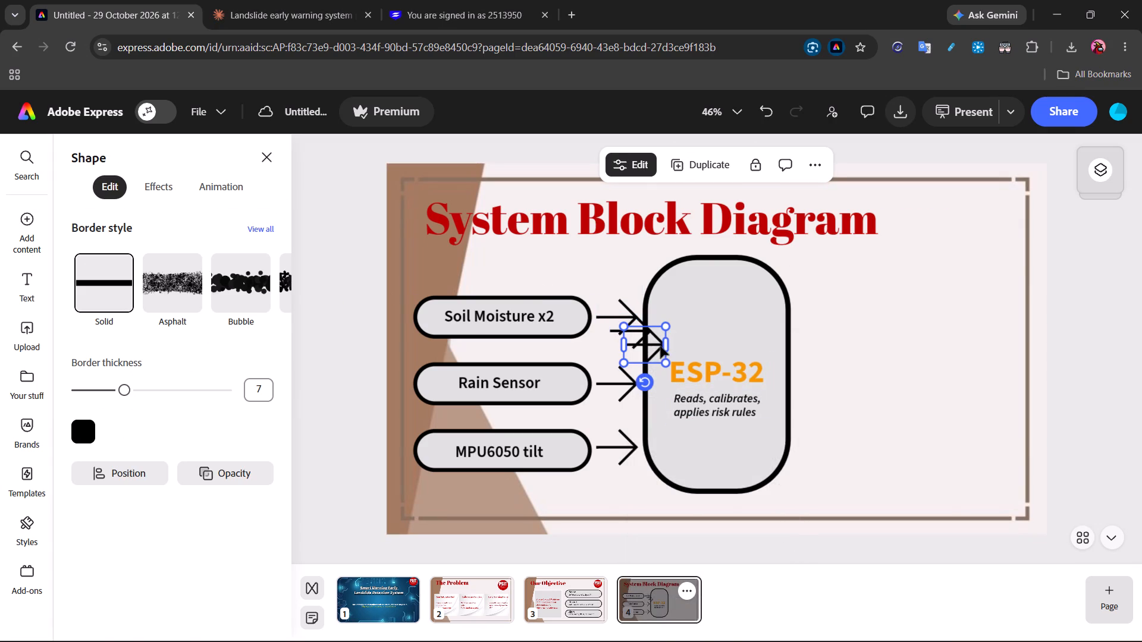
{"action": "left_click_drag", "start_coordinate": [641, 344], "coordinate": [823, 304]}
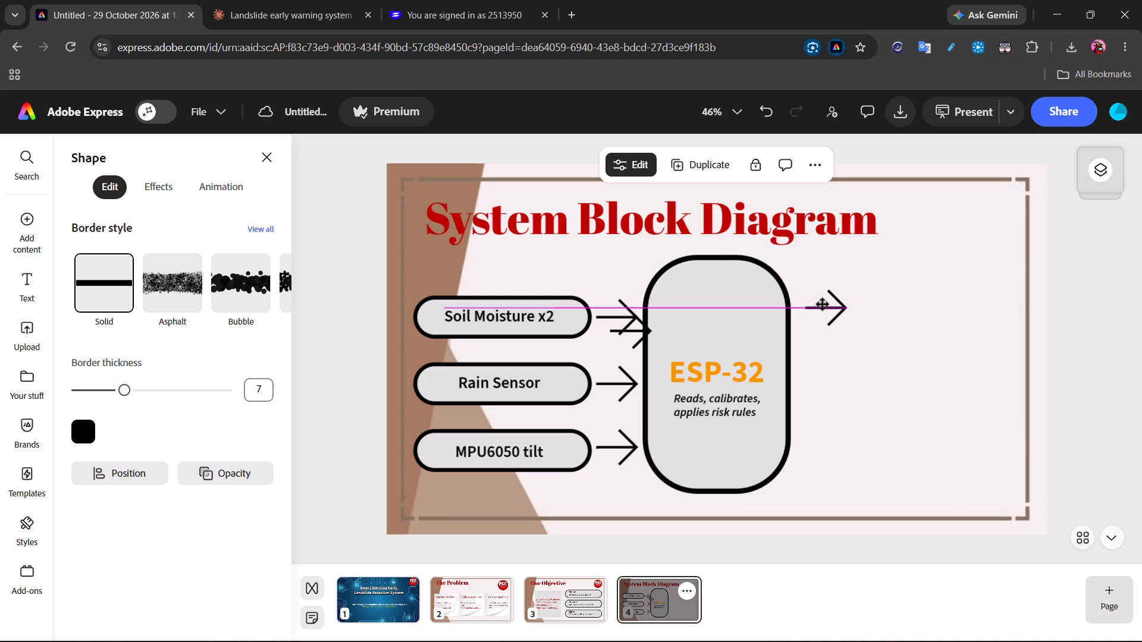
{"action": "left_click_drag", "start_coordinate": [823, 304], "coordinate": [824, 310]}
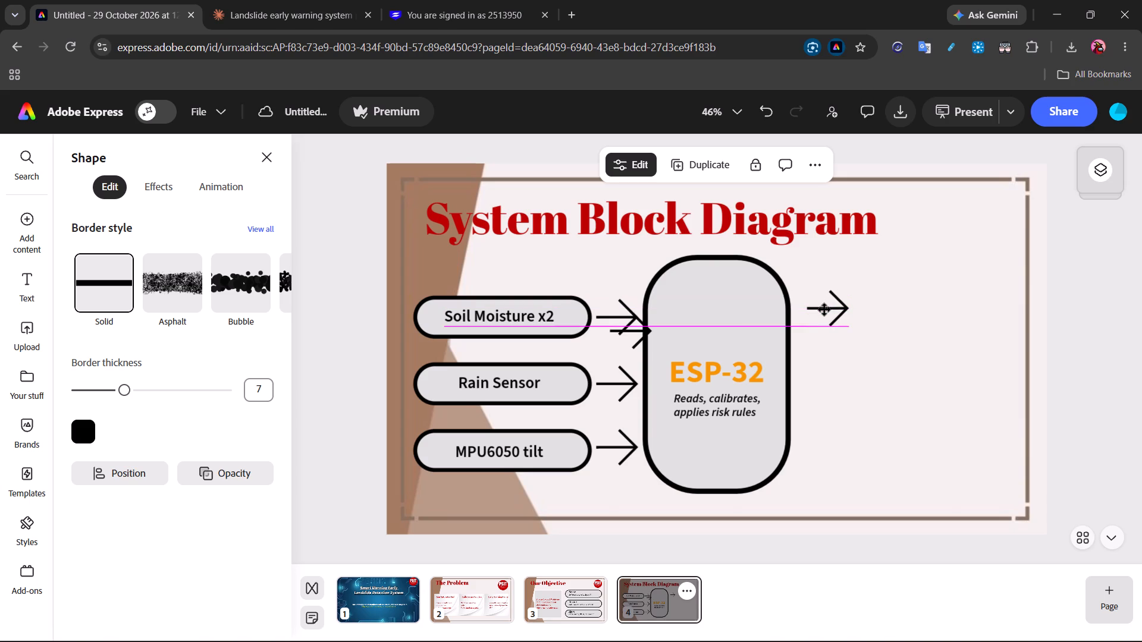
{"action": "left_click_drag", "start_coordinate": [824, 310], "coordinate": [819, 311]}
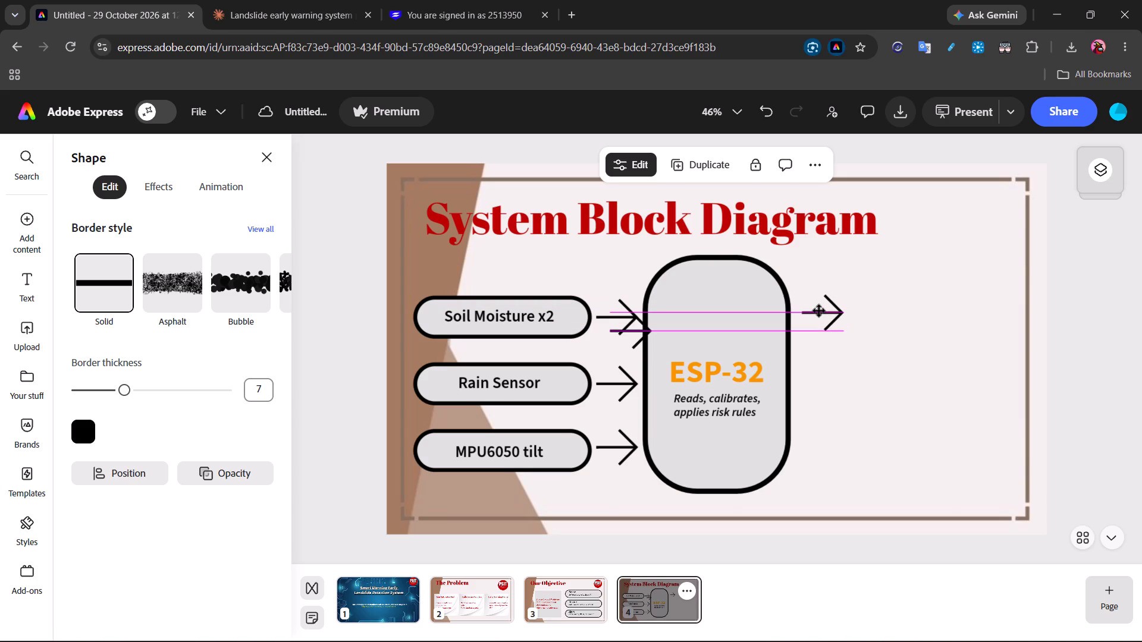
{"action": "left_click_drag", "start_coordinate": [819, 311], "coordinate": [821, 303]}
Place the second arrow copy beside the middle of the ESP-32 block, aligned below the first output arrow, nudging the first closer to the block.
{"action": "left_click_drag", "start_coordinate": [637, 333], "coordinate": [729, 370]}
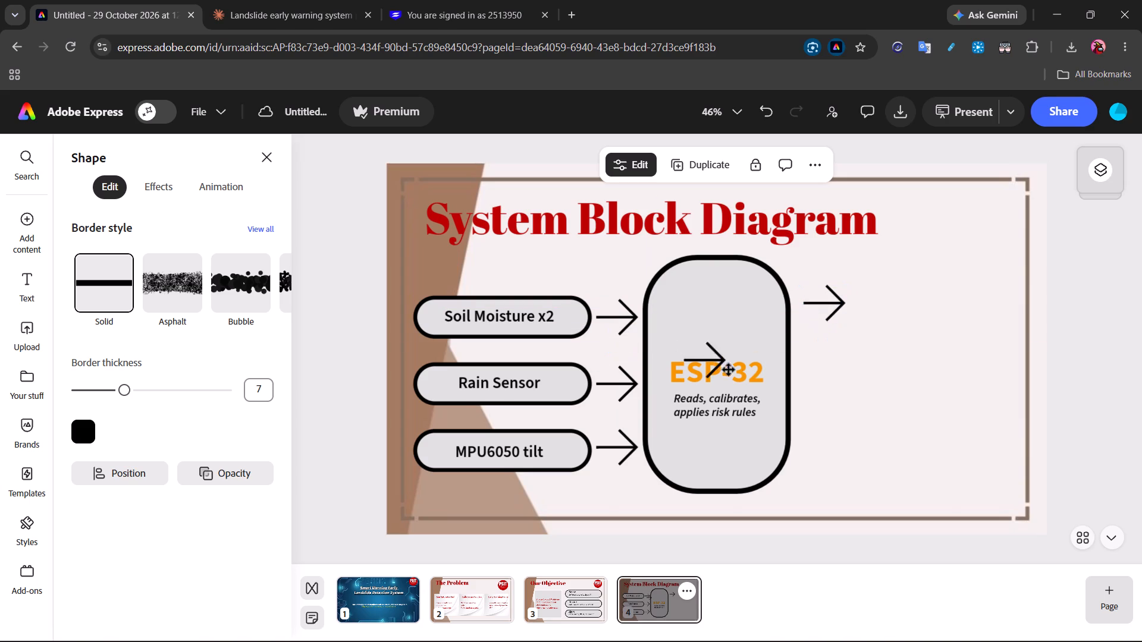
{"action": "left_click_drag", "start_coordinate": [729, 370], "coordinate": [846, 426]}
{"action": "left_click_drag", "start_coordinate": [821, 309], "coordinate": [817, 317]}
{"action": "left_click_drag", "start_coordinate": [852, 422], "coordinate": [826, 384]}
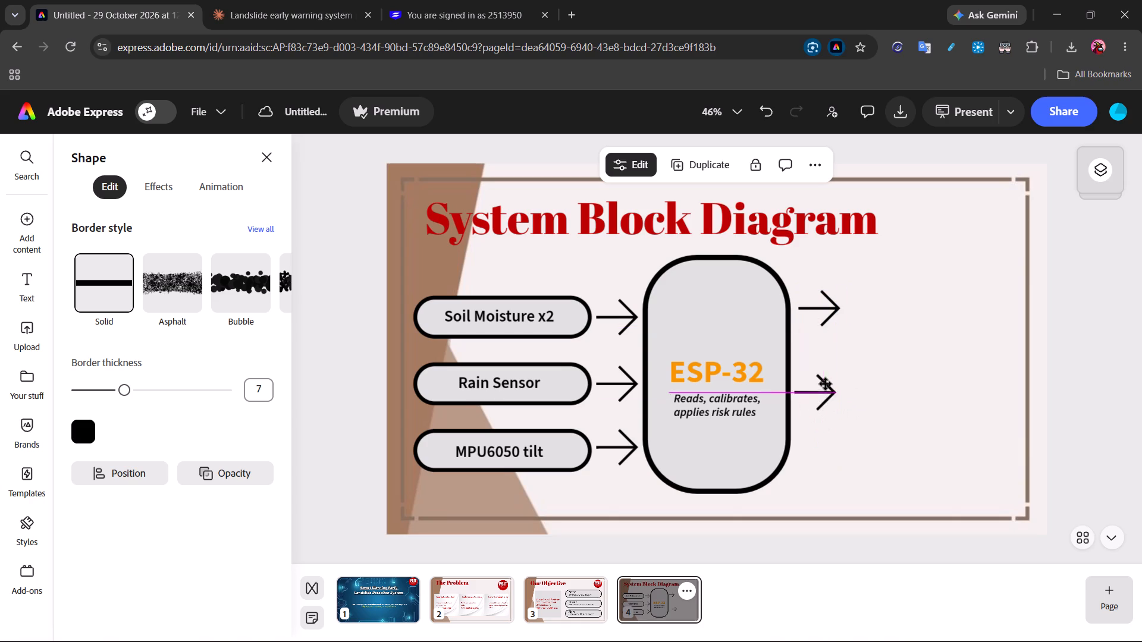
{"action": "left_click_drag", "start_coordinate": [826, 384], "coordinate": [830, 379]}
{"action": "left_click", "coordinate": [870, 439]}
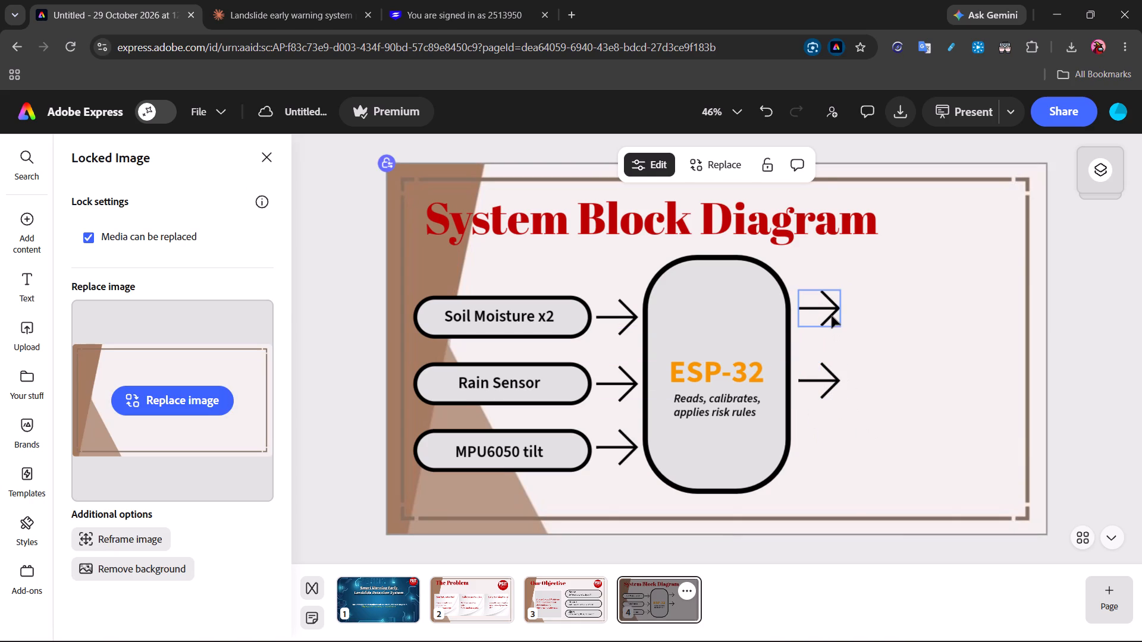
Align the two output arrows level with the Soil Moisture x2 and Rain Sensor arrows, keeping them vertically in line beside the ESP-32 block.
{"action": "left_click_drag", "start_coordinate": [832, 316], "coordinate": [832, 320]}
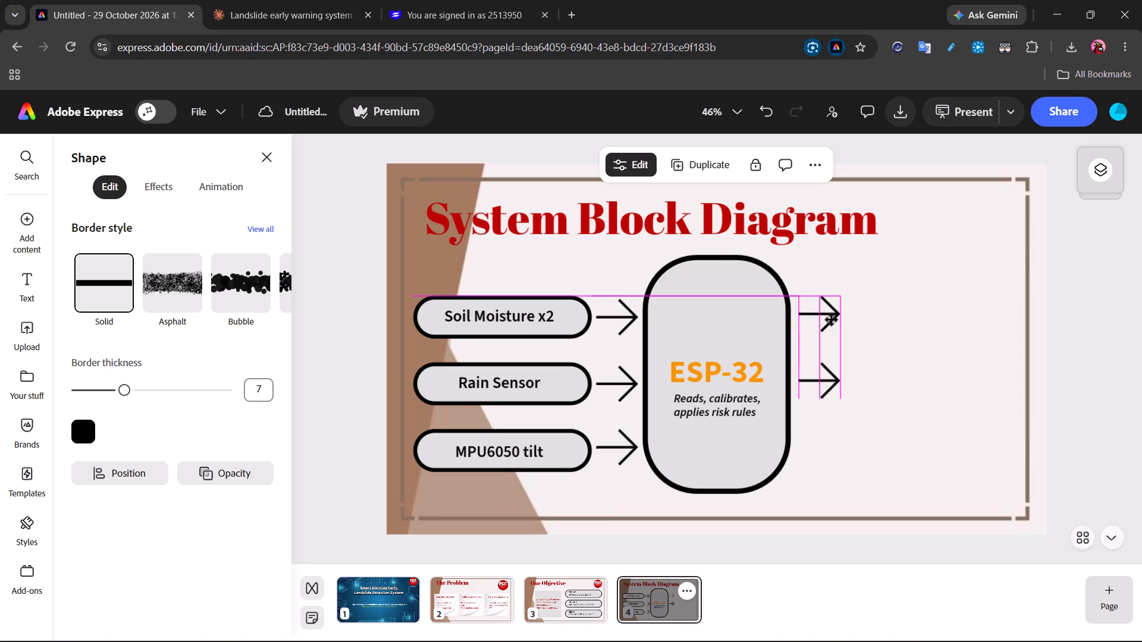
{"action": "left_click_drag", "start_coordinate": [832, 320], "coordinate": [832, 317]}
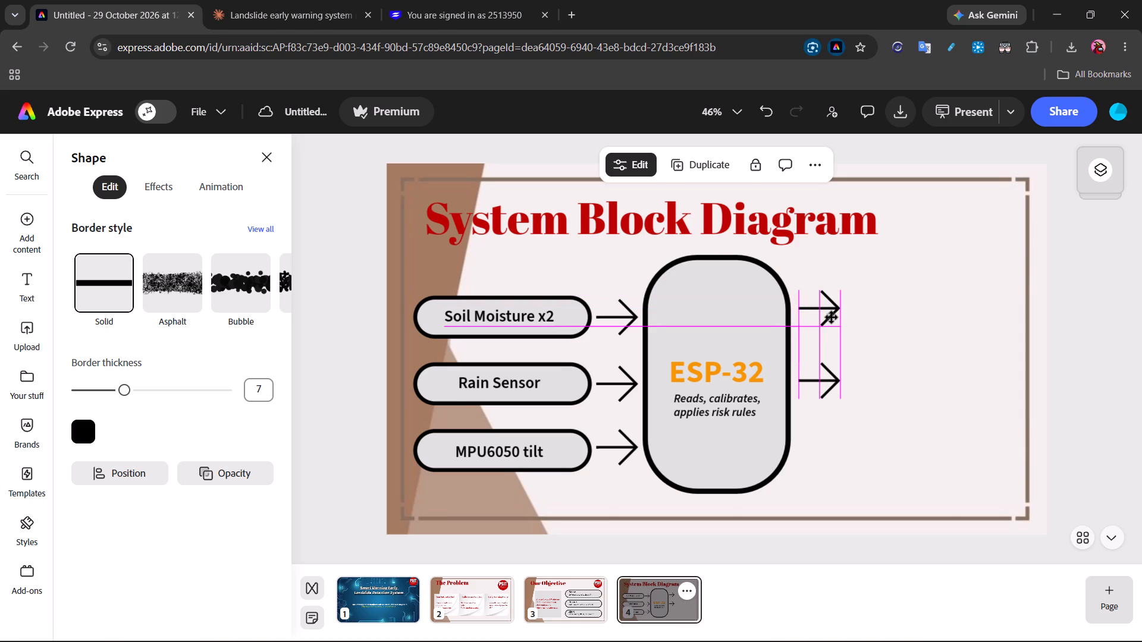
{"action": "left_click_drag", "start_coordinate": [832, 317], "coordinate": [825, 317]}
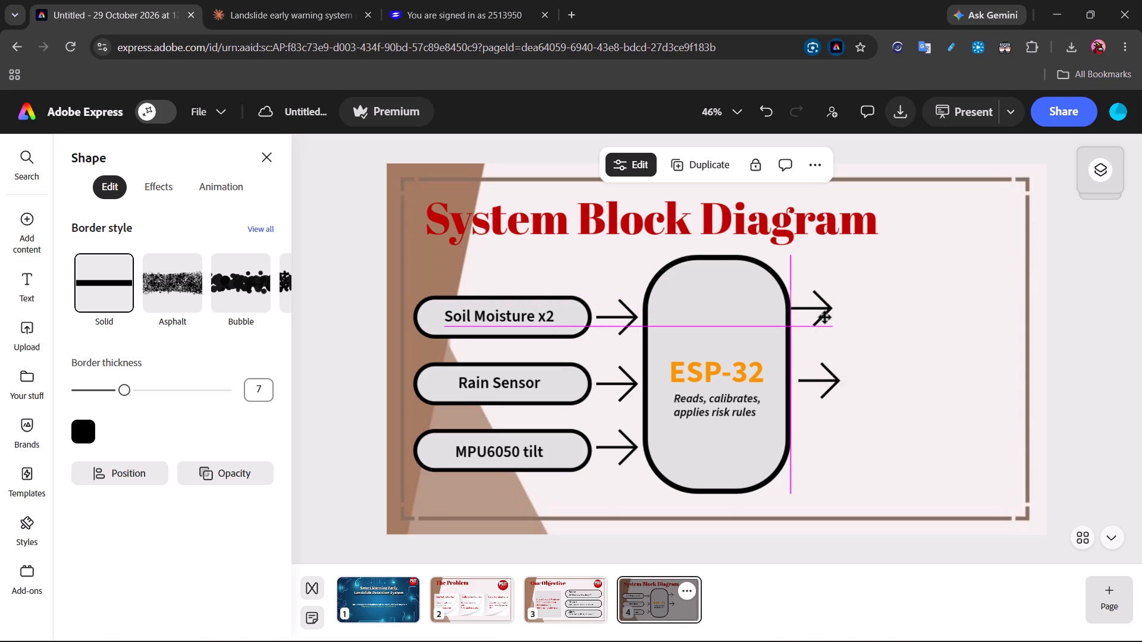
{"action": "left_click_drag", "start_coordinate": [825, 317], "coordinate": [674, 326]}
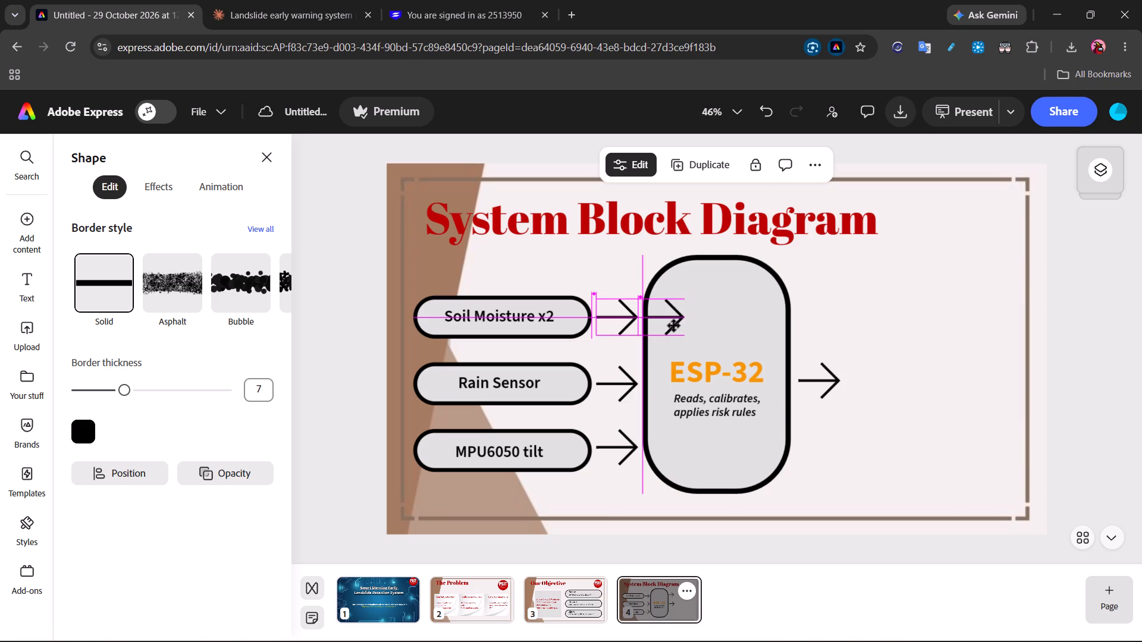
{"action": "left_click_drag", "start_coordinate": [674, 326], "coordinate": [742, 324]}
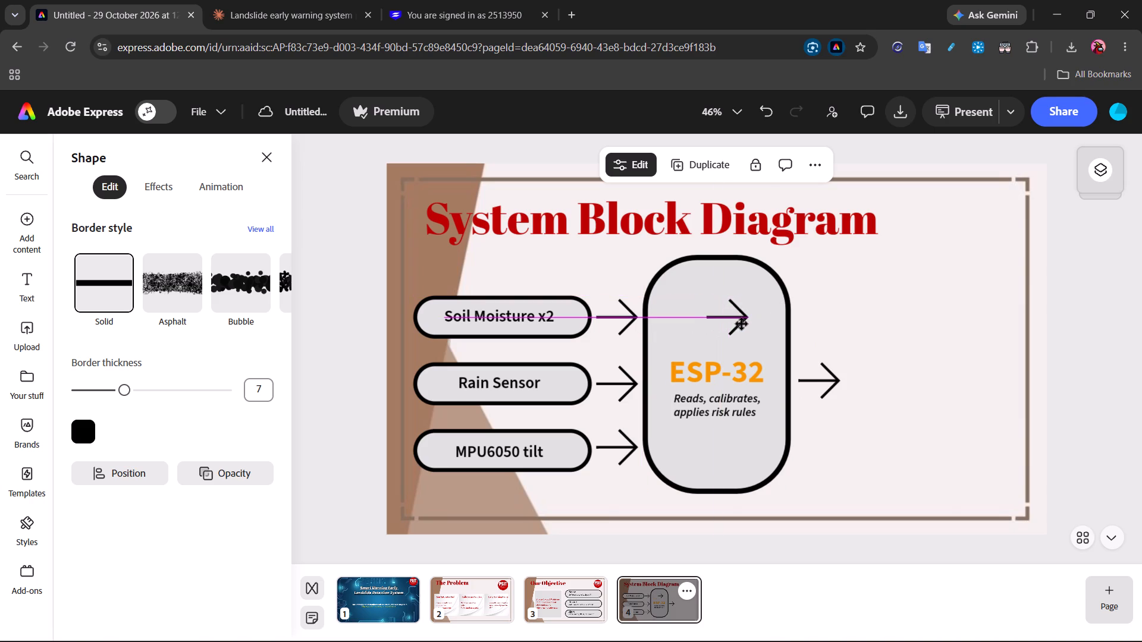
{"action": "left_click_drag", "start_coordinate": [742, 324], "coordinate": [832, 322]}
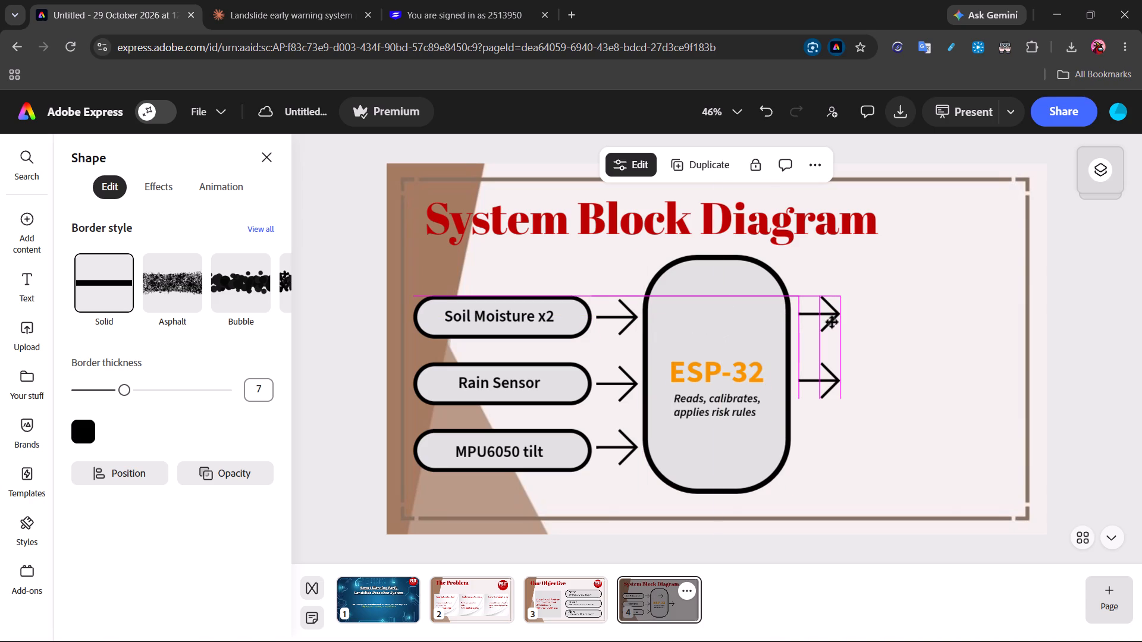
{"action": "left_click_drag", "start_coordinate": [832, 322], "coordinate": [835, 325]}
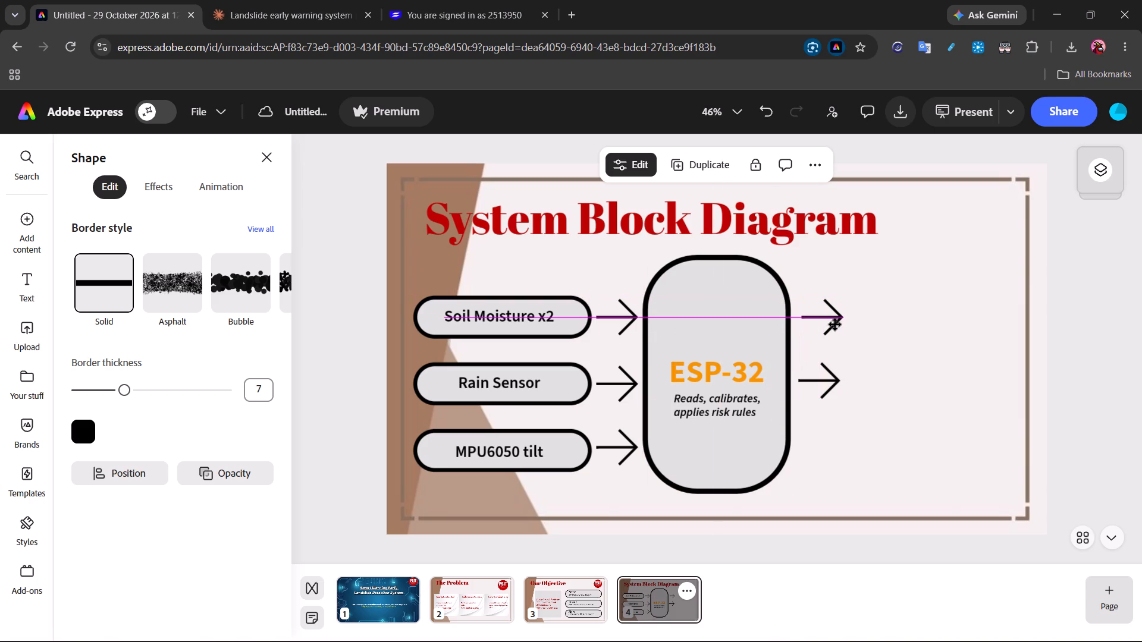
{"action": "left_click_drag", "start_coordinate": [835, 325], "coordinate": [836, 325]}
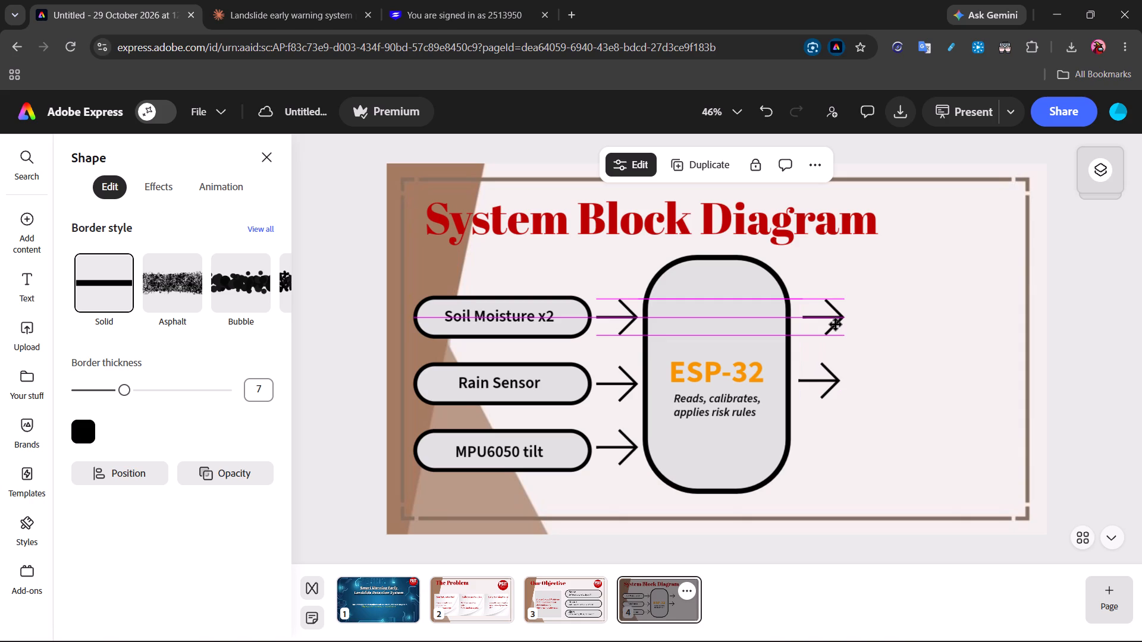
{"action": "left_click_drag", "start_coordinate": [836, 325], "coordinate": [834, 325]}
{"action": "left_click_drag", "start_coordinate": [834, 325], "coordinate": [833, 325]}
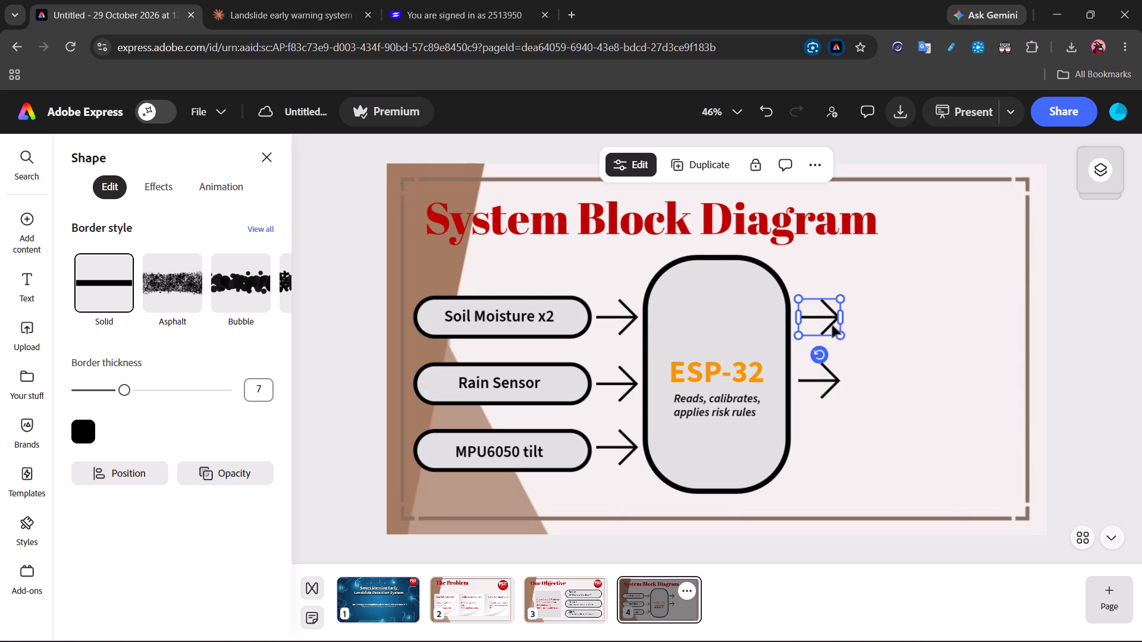
{"action": "left_click", "coordinate": [830, 385]}
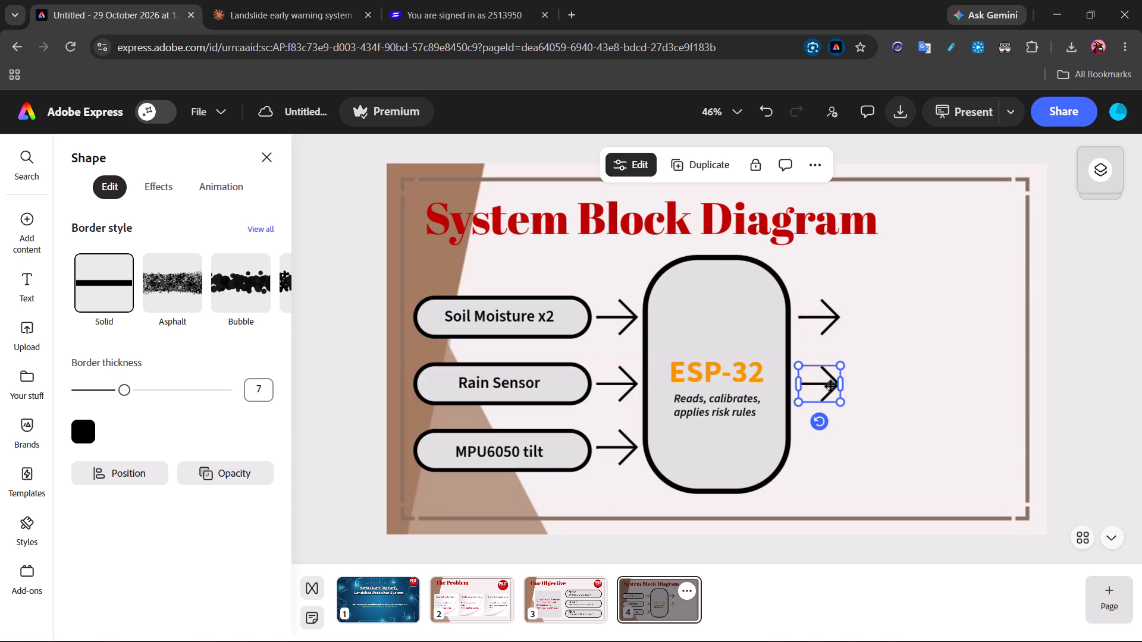
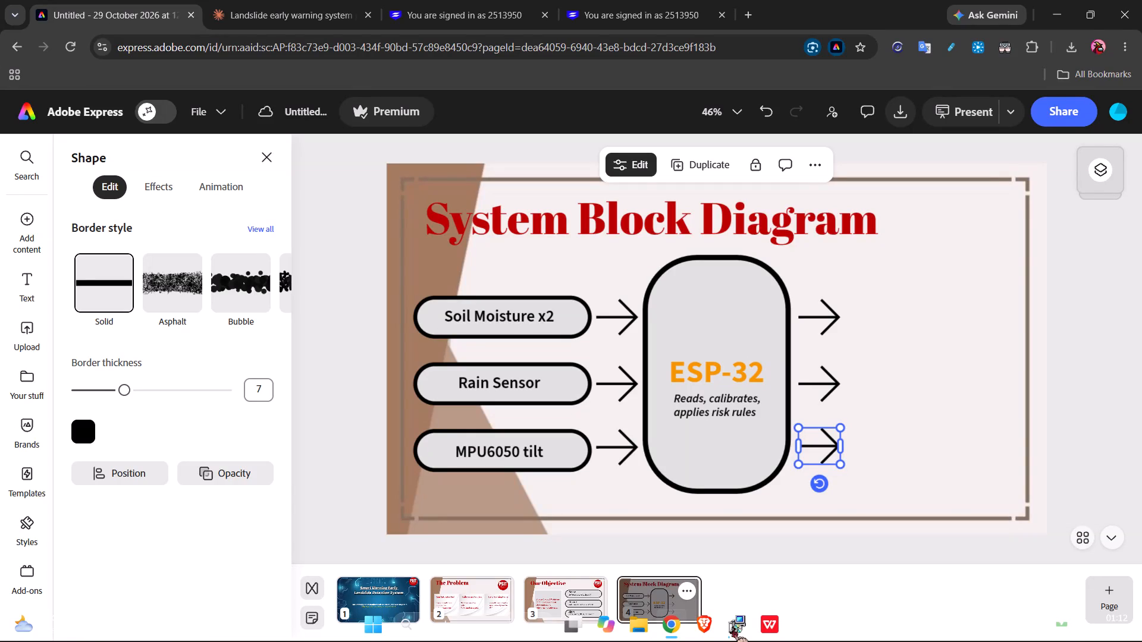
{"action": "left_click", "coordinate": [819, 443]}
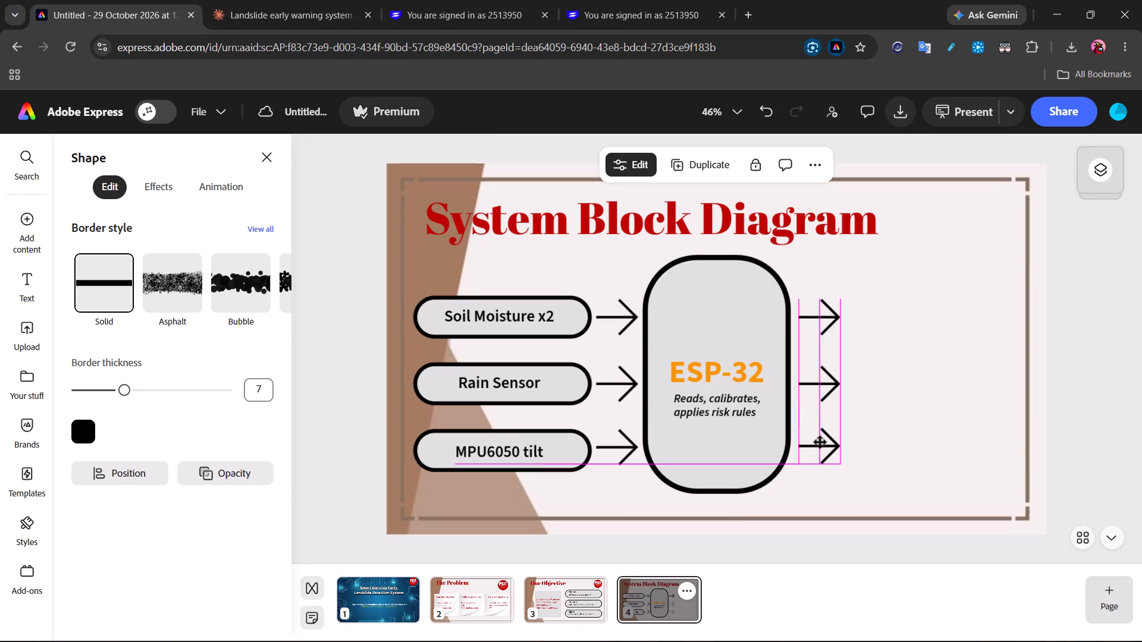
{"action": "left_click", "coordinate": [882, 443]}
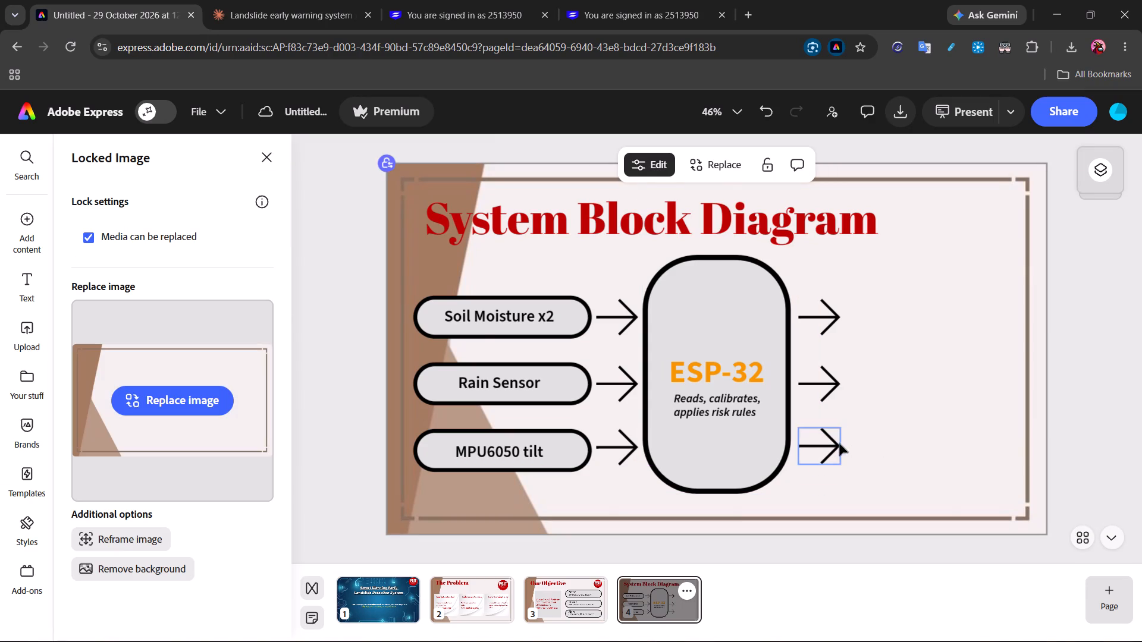
Duplicate the Soil Moisture x2 box outline and place the copy beside the upper output arrow, level with the original.
{"action": "right_click", "coordinate": [468, 325]}
{"action": "left_click", "coordinate": [439, 345]}
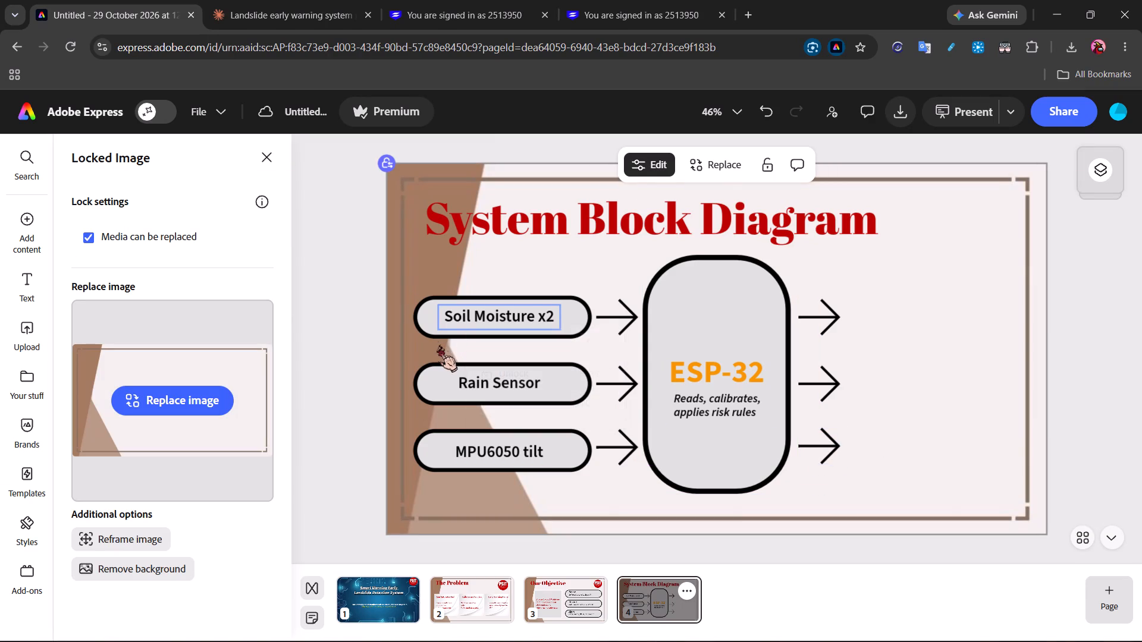
{"action": "right_click", "coordinate": [426, 326]}
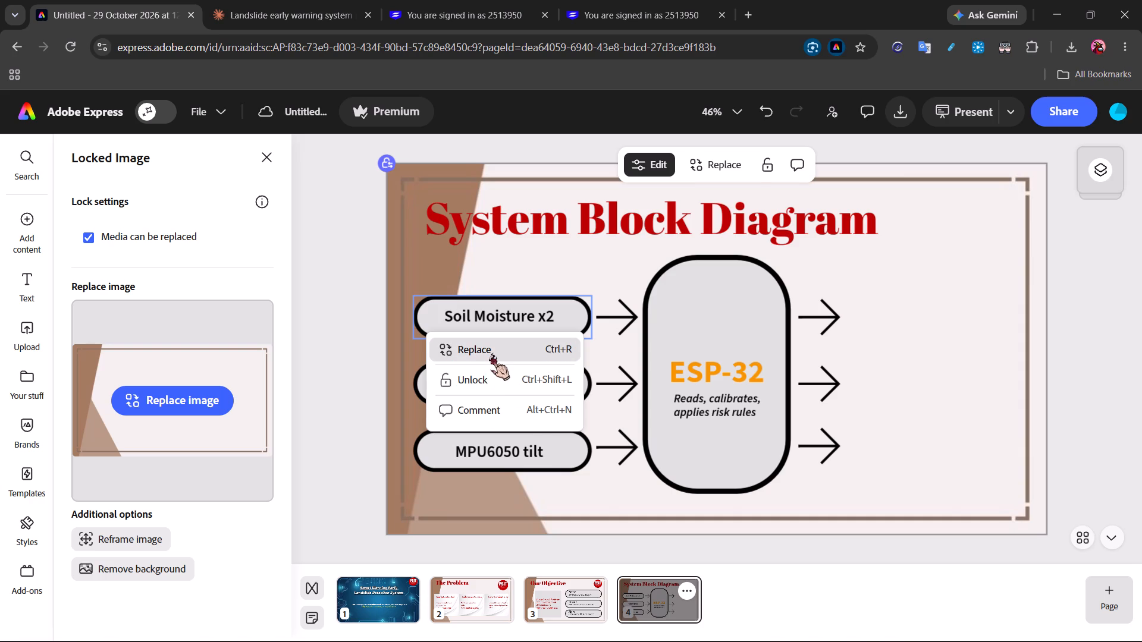
{"action": "left_click", "coordinate": [990, 235]}
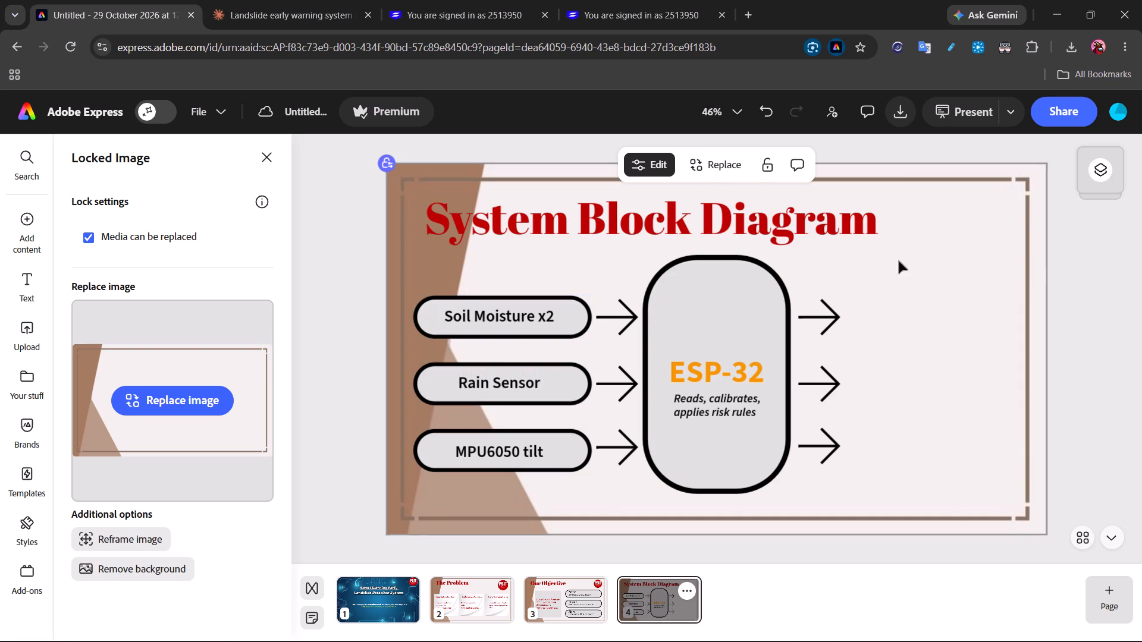
{"action": "left_click", "coordinate": [569, 301]}
{"action": "left_click", "coordinate": [569, 301]}
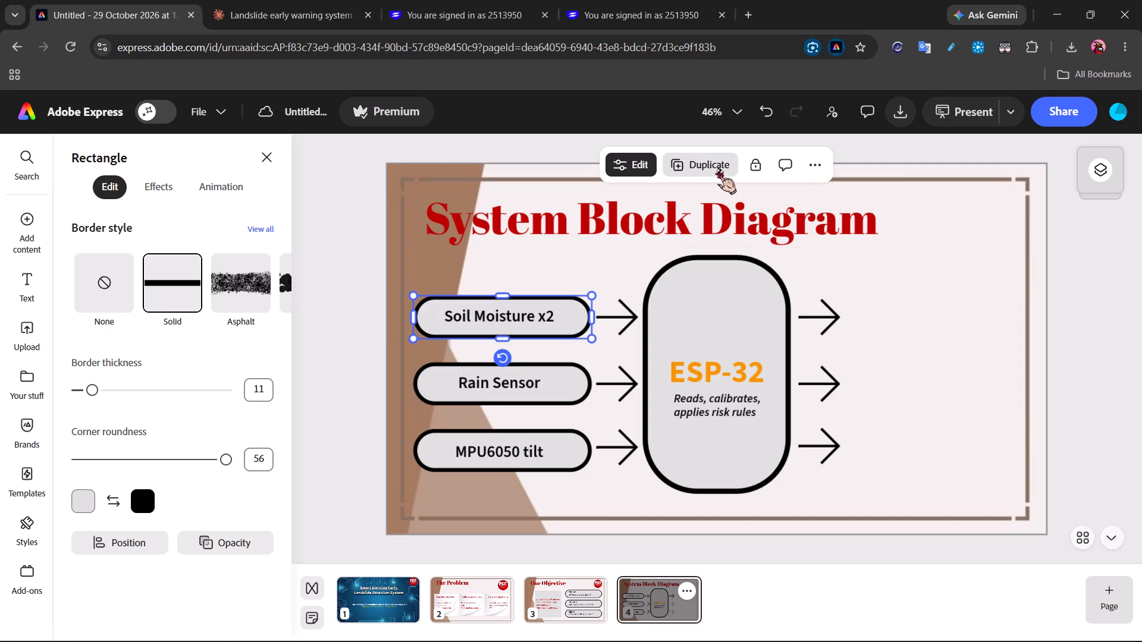
{"action": "left_click", "coordinate": [717, 168]}
{"action": "left_click_drag", "start_coordinate": [540, 333], "coordinate": [541, 332]}
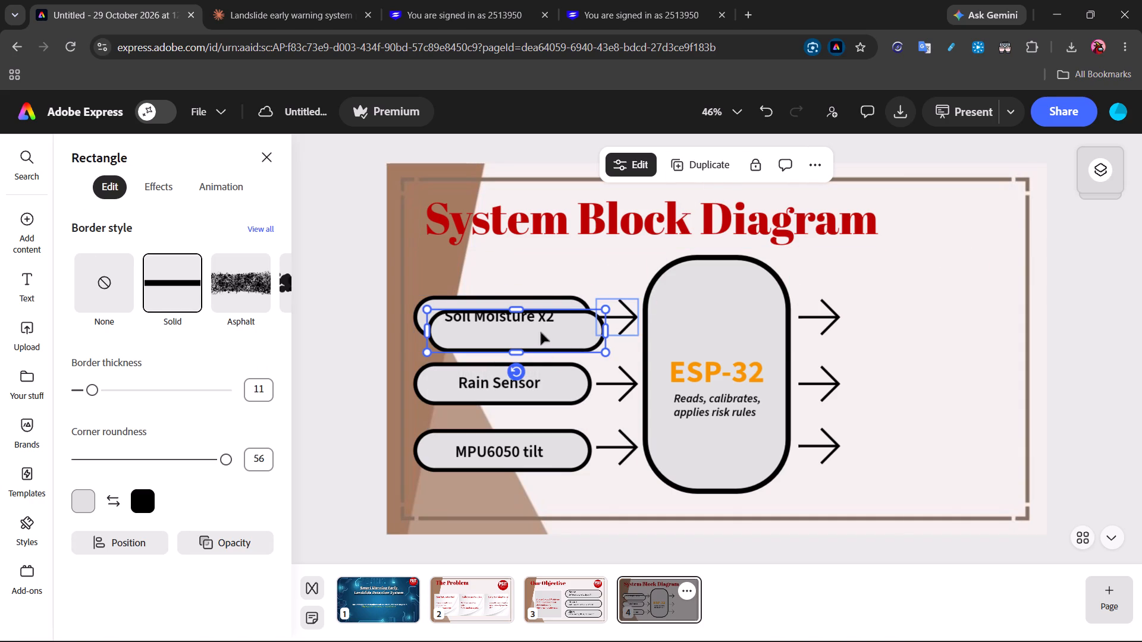
{"action": "left_click_drag", "start_coordinate": [541, 332], "coordinate": [965, 320]}
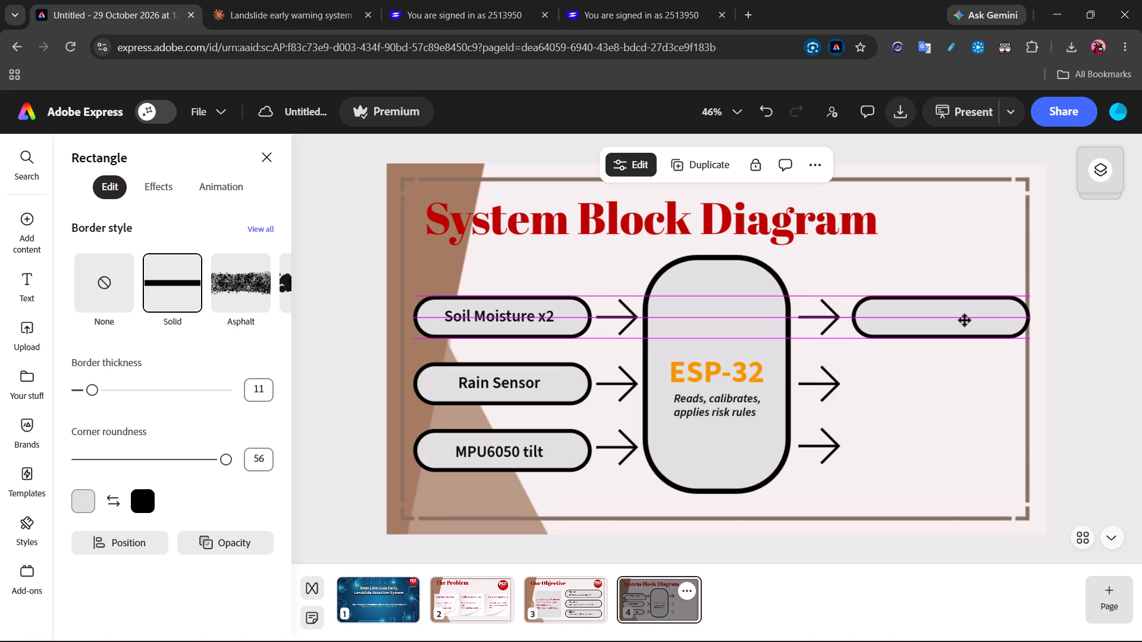
{"action": "left_click_drag", "start_coordinate": [965, 320], "coordinate": [961, 320]}
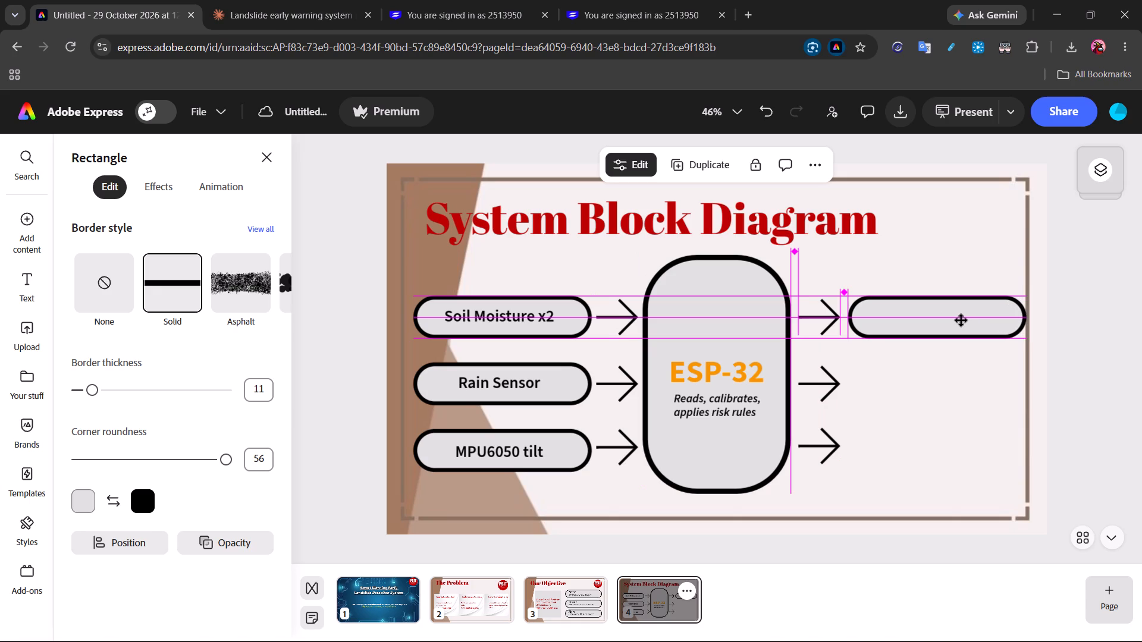
{"action": "left_click_drag", "start_coordinate": [961, 320], "coordinate": [958, 320]}
{"action": "left_click", "coordinate": [952, 398]}
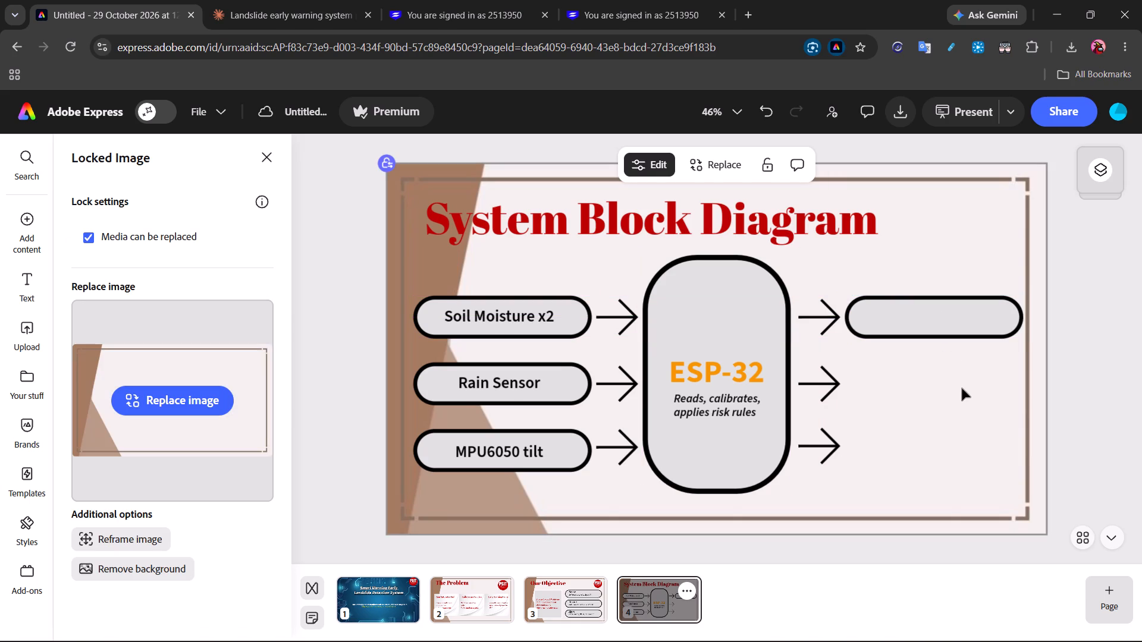
Duplicate the empty output box twice and align the copies below it, beside the middle and lower output arrows.
{"action": "right_click", "coordinate": [931, 321]}
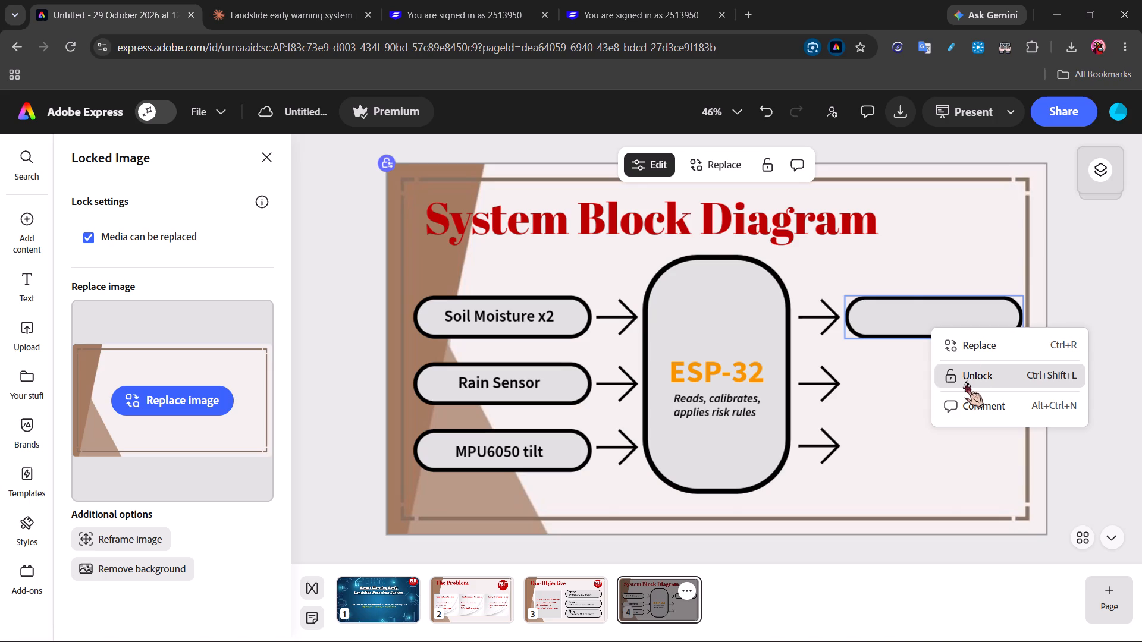
{"action": "left_click", "coordinate": [902, 309]}
{"action": "left_click", "coordinate": [902, 309]}
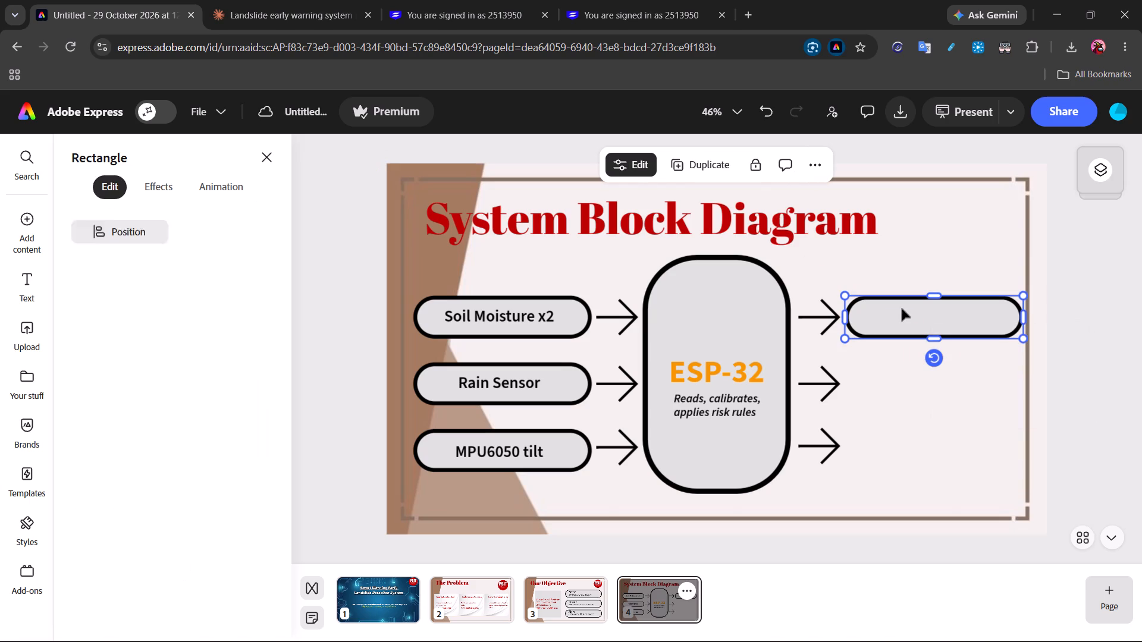
{"action": "left_click", "coordinate": [720, 165]}
{"action": "left_click", "coordinate": [720, 165]}
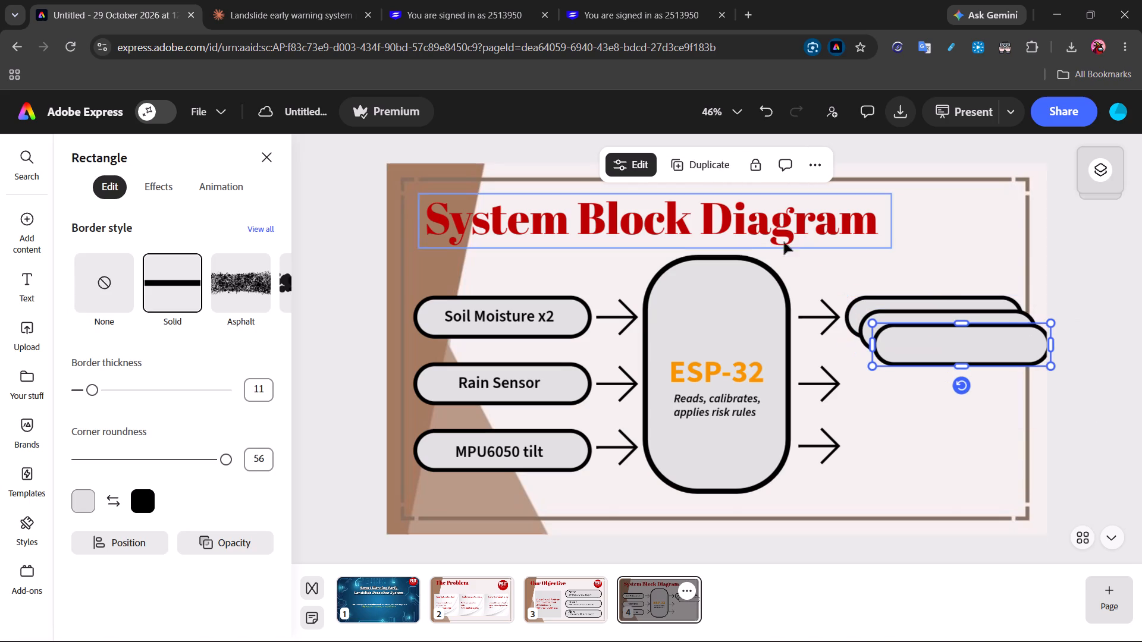
{"action": "left_click_drag", "start_coordinate": [922, 353], "coordinate": [903, 452]}
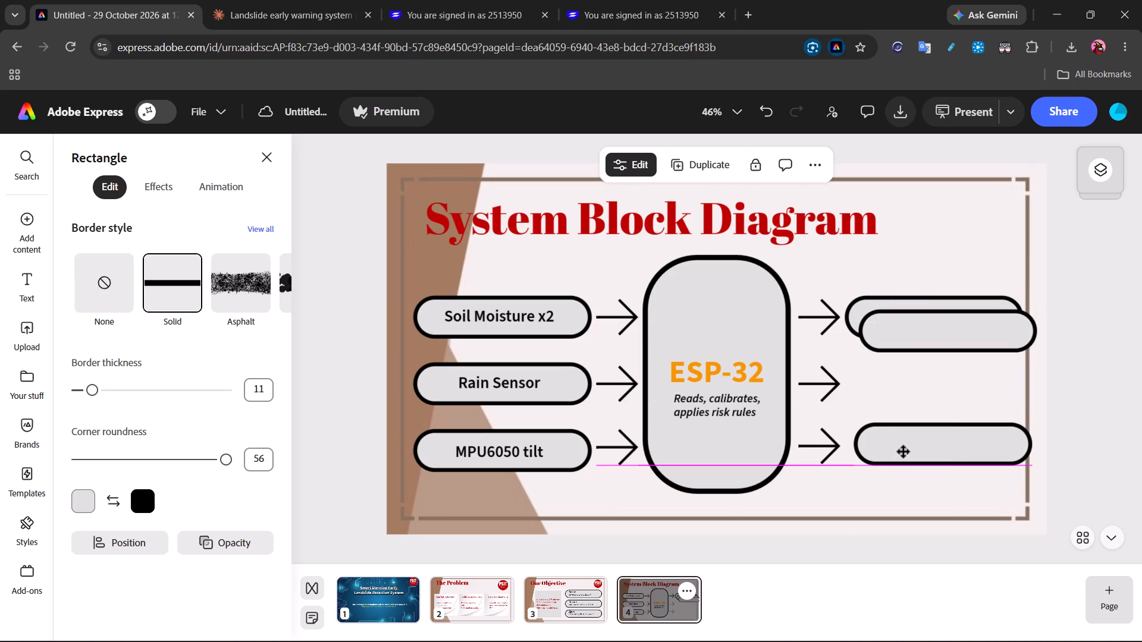
{"action": "left_click_drag", "start_coordinate": [903, 452], "coordinate": [901, 452]}
{"action": "left_click_drag", "start_coordinate": [909, 335], "coordinate": [898, 389]}
{"action": "left_click", "coordinate": [909, 433]}
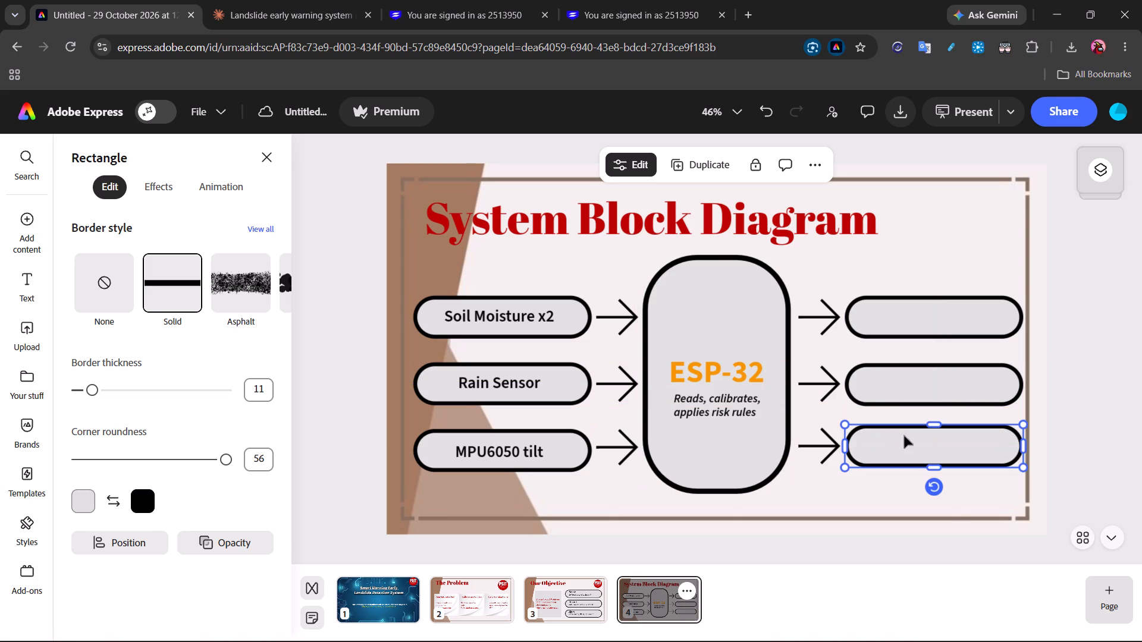
{"action": "left_click", "coordinate": [970, 496]}
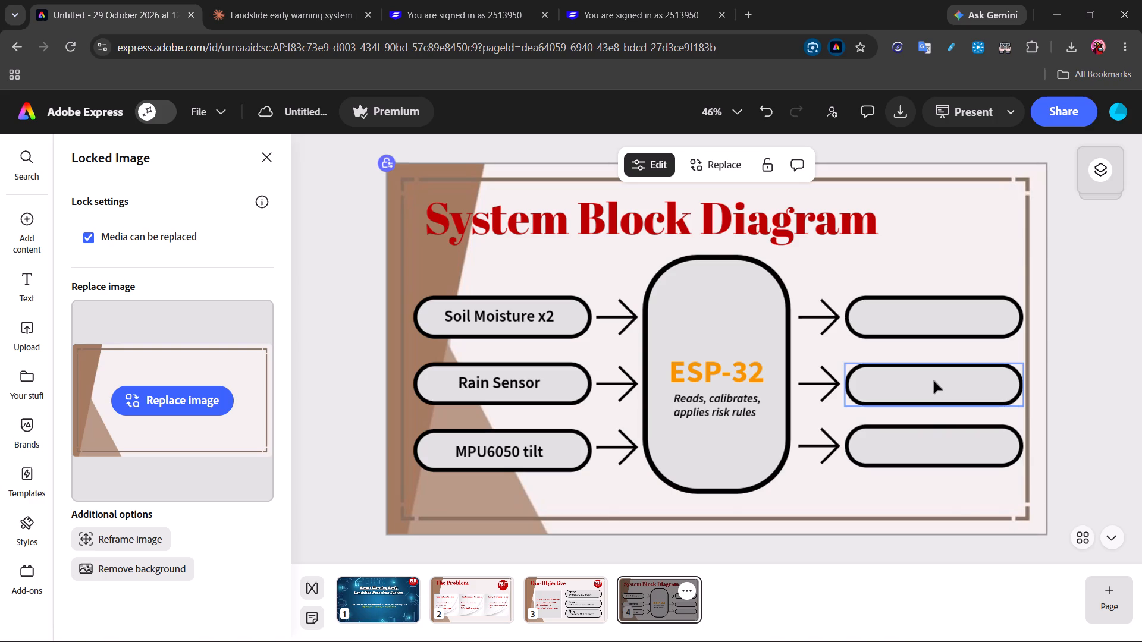
{"action": "left_click", "coordinate": [924, 446]}
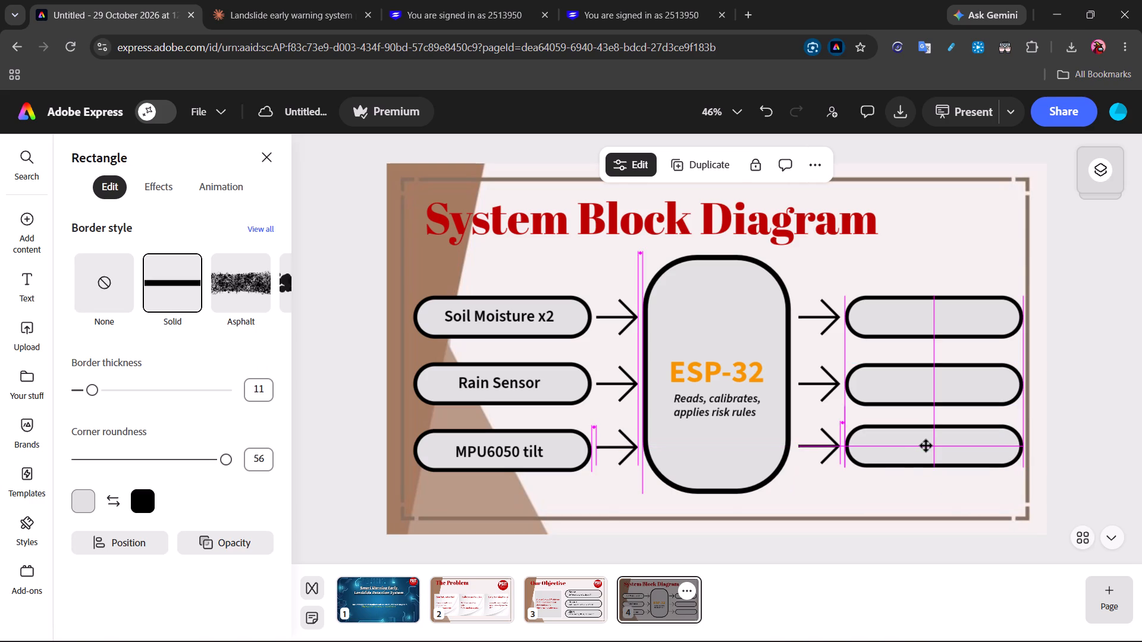
{"action": "left_click", "coordinate": [983, 486]}
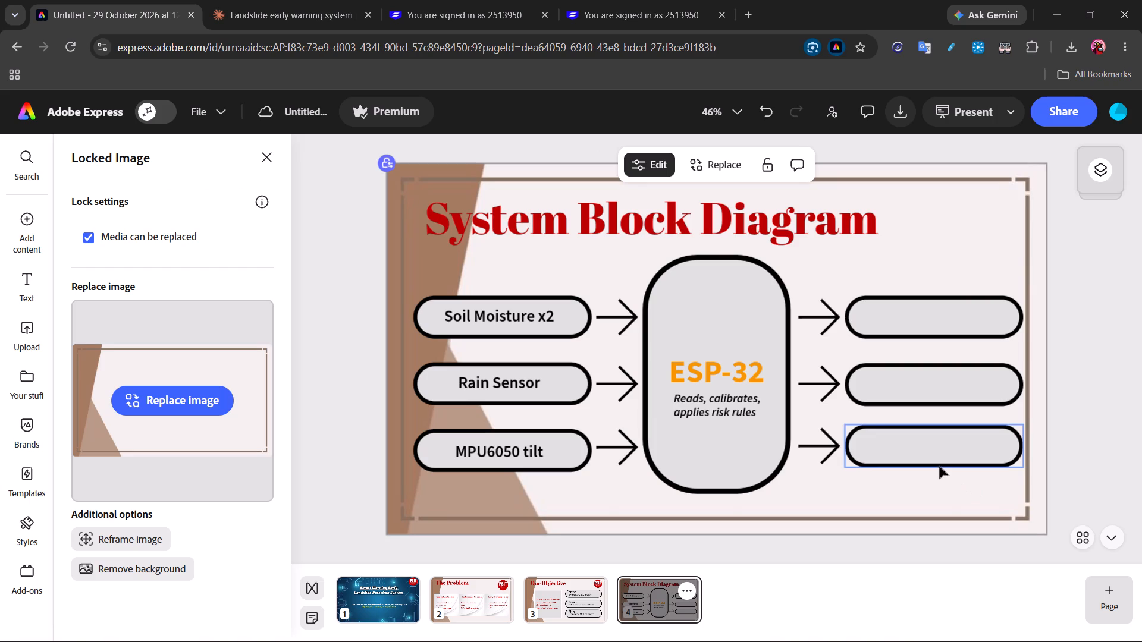
Move the ESP-32 title and its "Reads, calibrates, applies risk rules" description slightly higher inside the central block.
{"action": "left_click_drag", "start_coordinate": [719, 375], "coordinate": [720, 363]}
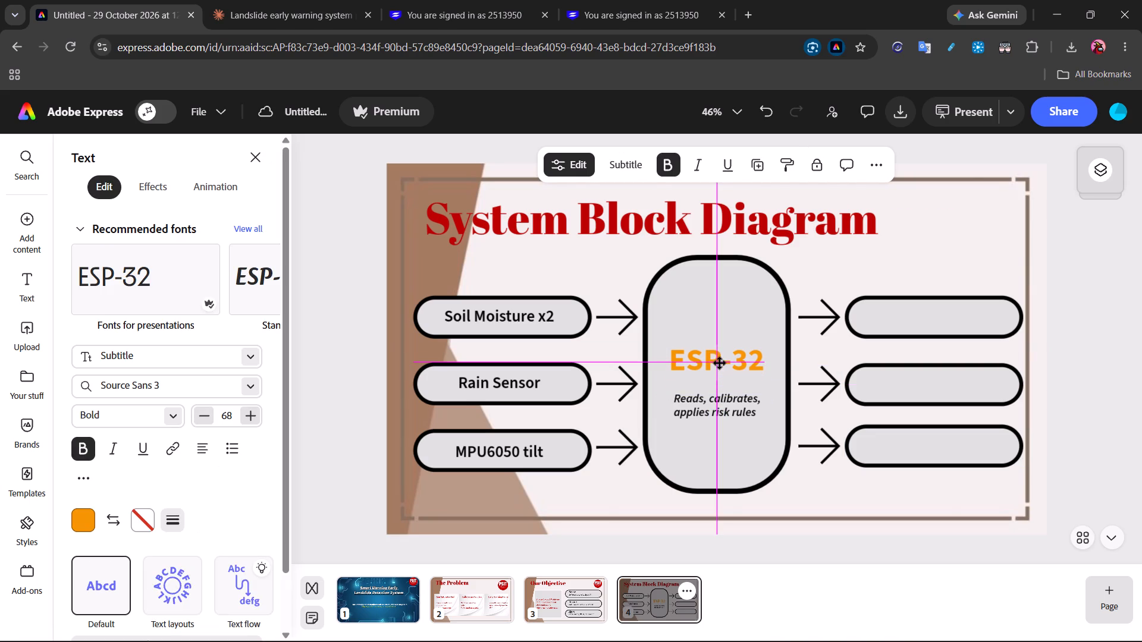
{"action": "left_click_drag", "start_coordinate": [720, 363], "coordinate": [721, 364]}
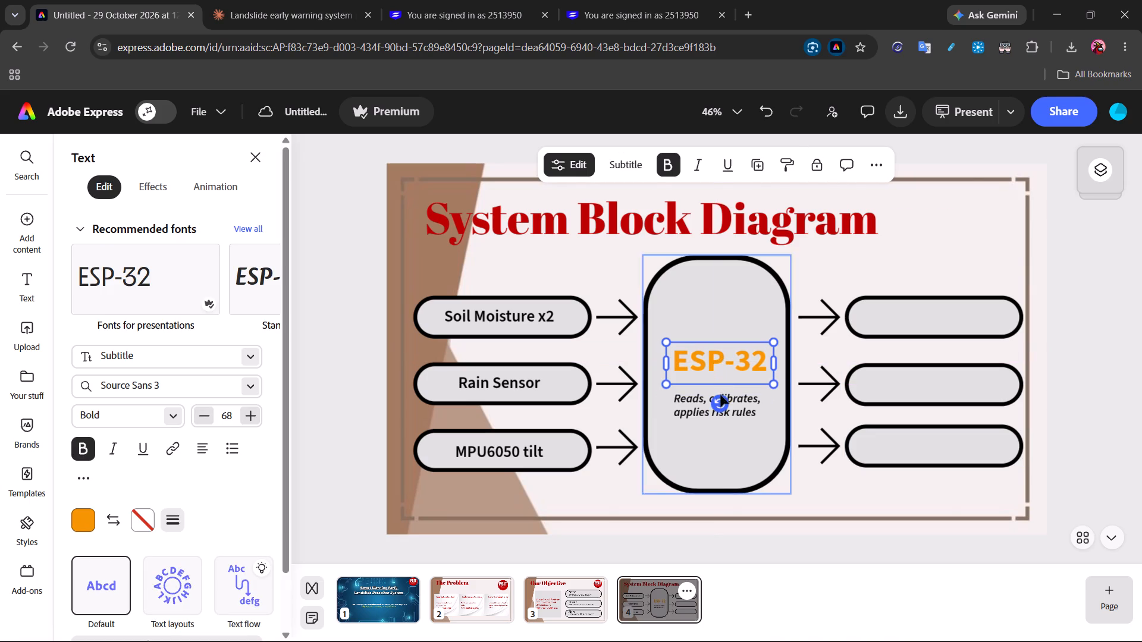
{"action": "left_click", "coordinate": [738, 402]}
{"action": "left_click_drag", "start_coordinate": [738, 402], "coordinate": [738, 391]}
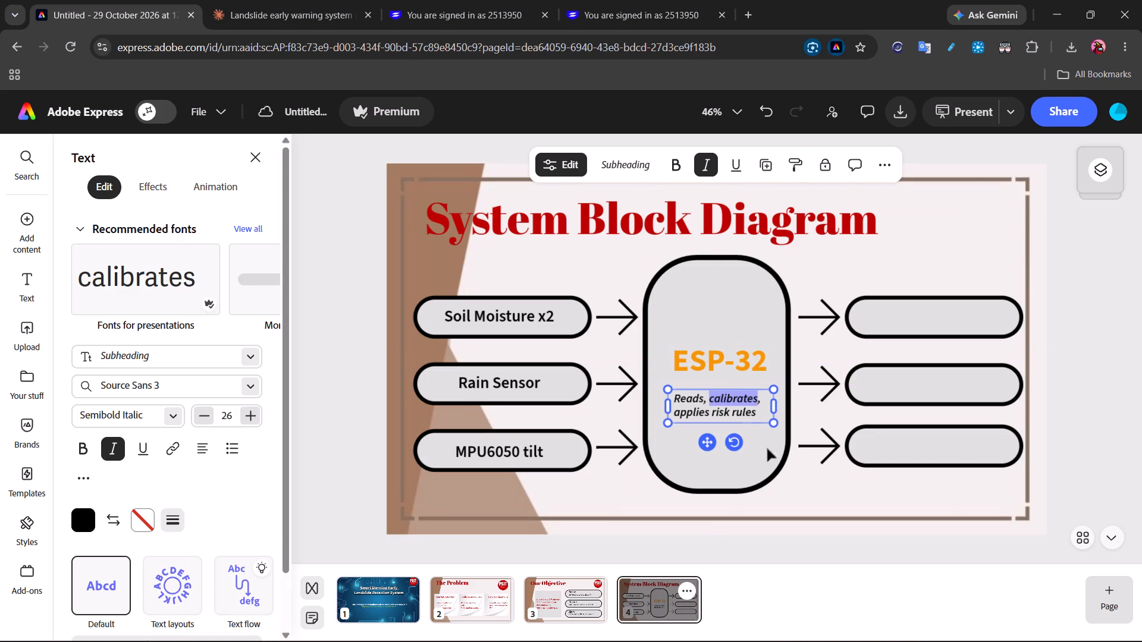
{"action": "left_click_drag", "start_coordinate": [710, 442], "coordinate": [710, 430]}
{"action": "left_click", "coordinate": [768, 439]}
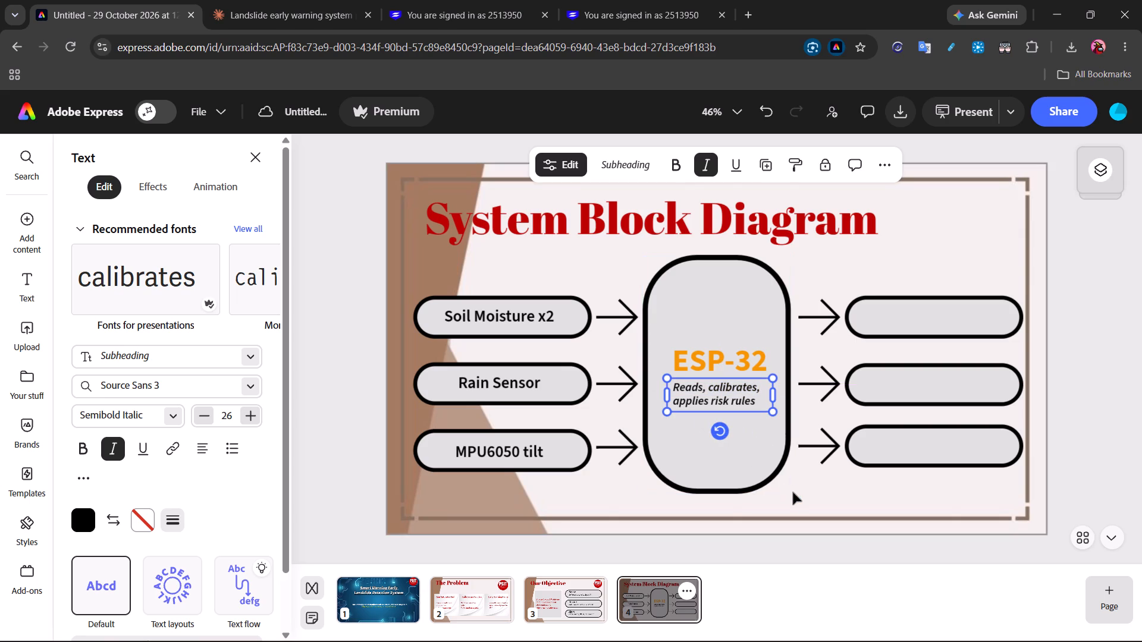
{"action": "left_click", "coordinate": [808, 489]}
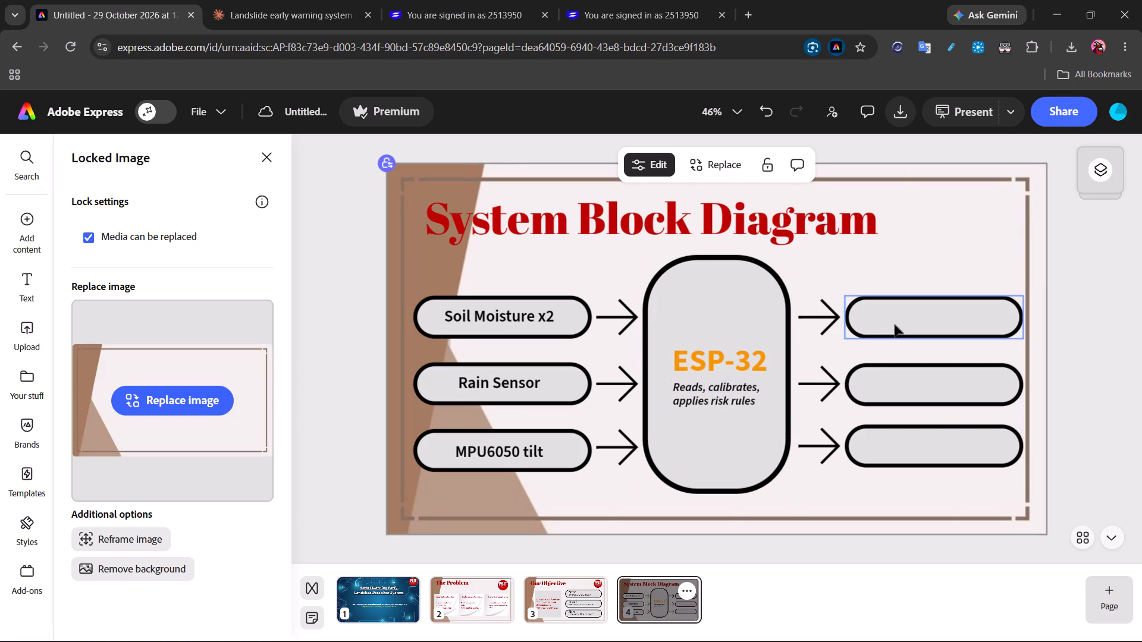
{"action": "left_click", "coordinate": [18, 288]}
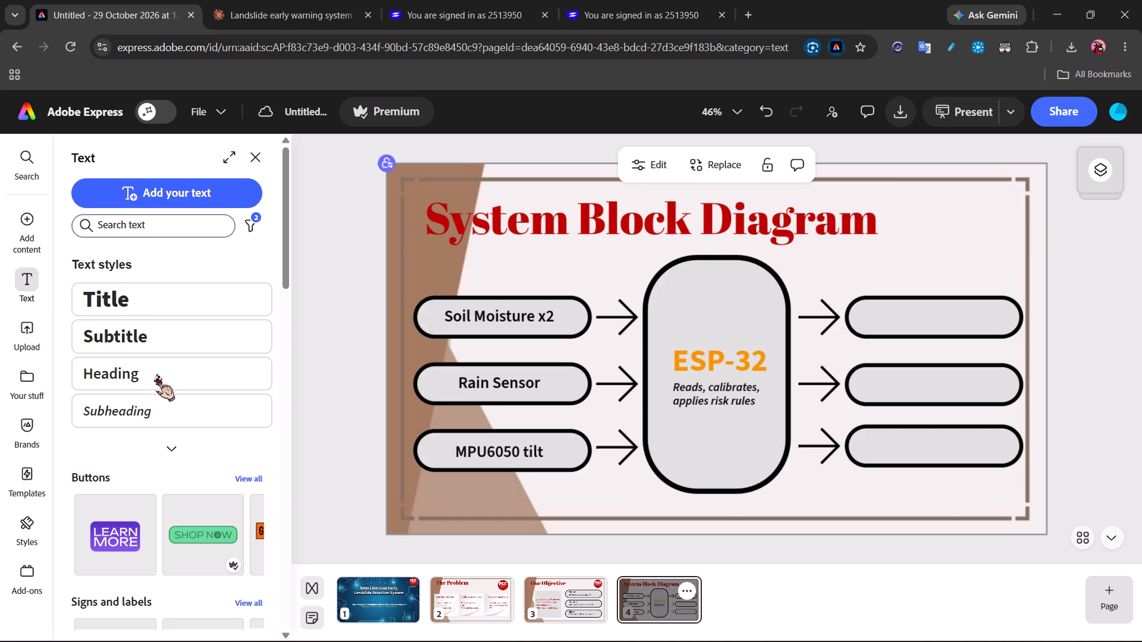
{"action": "left_click", "coordinate": [156, 374]}
{"action": "key", "text": "alt+Tab"}
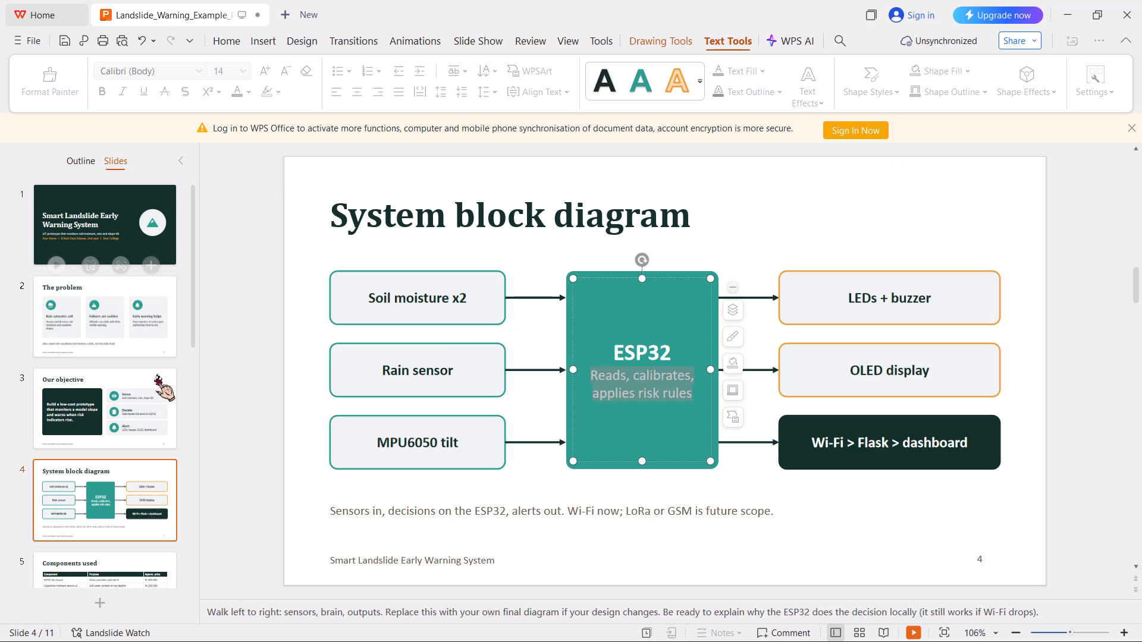
{"action": "key", "text": "alt+Tab"}
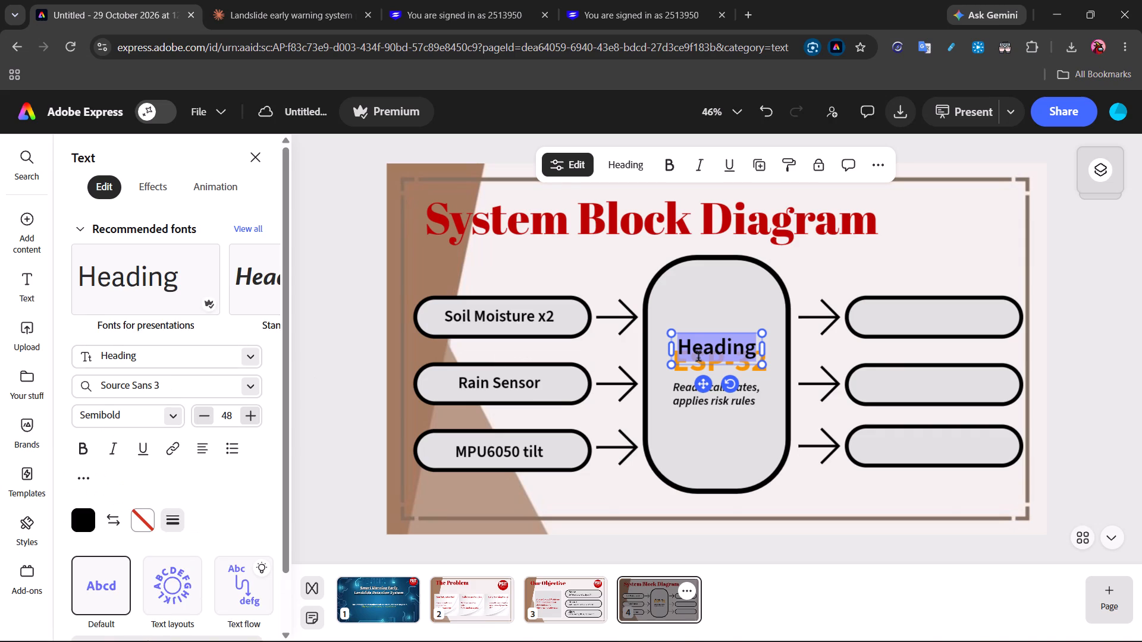
{"action": "key", "text": "BackSpace"}
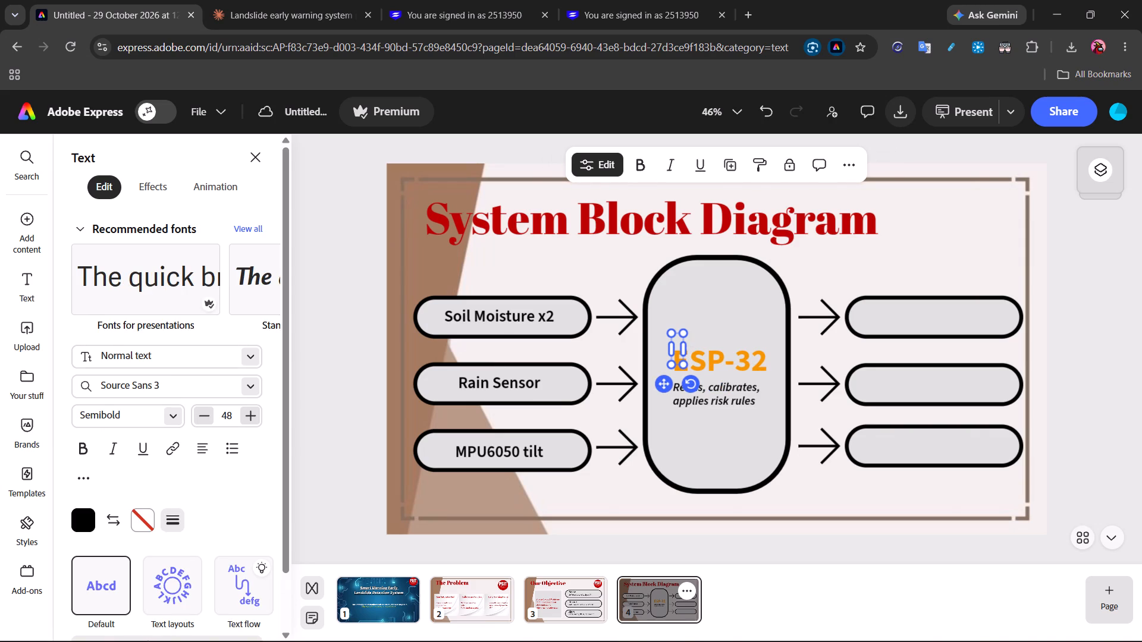
{"action": "type", "text": "LED"}
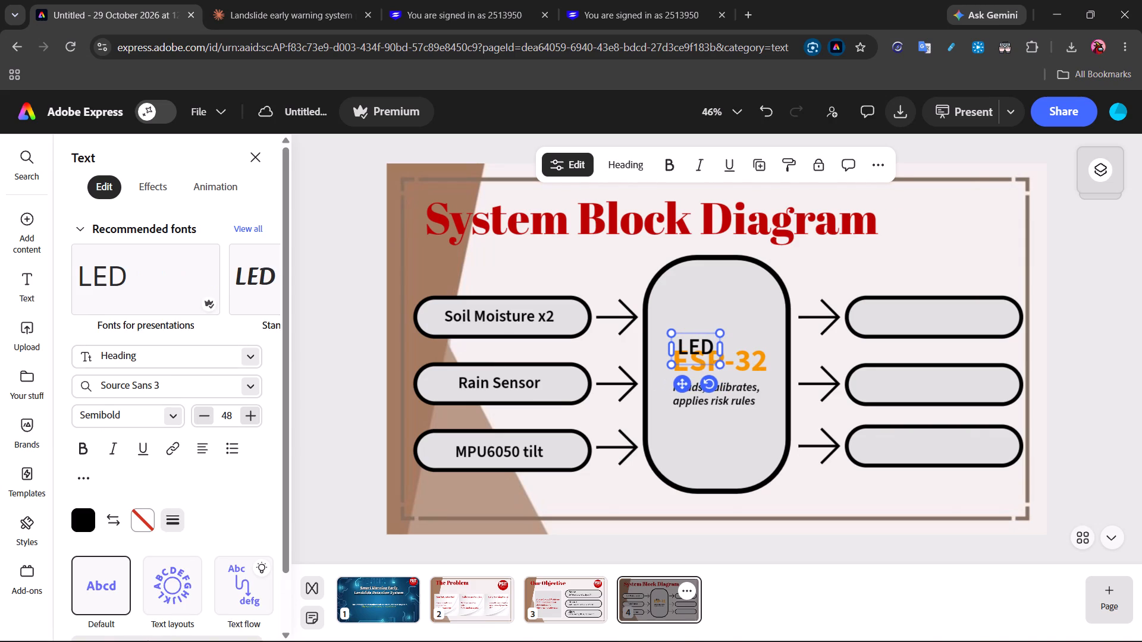
{"action": "key", "text": "space"}
{"action": "type", "text": "+"}
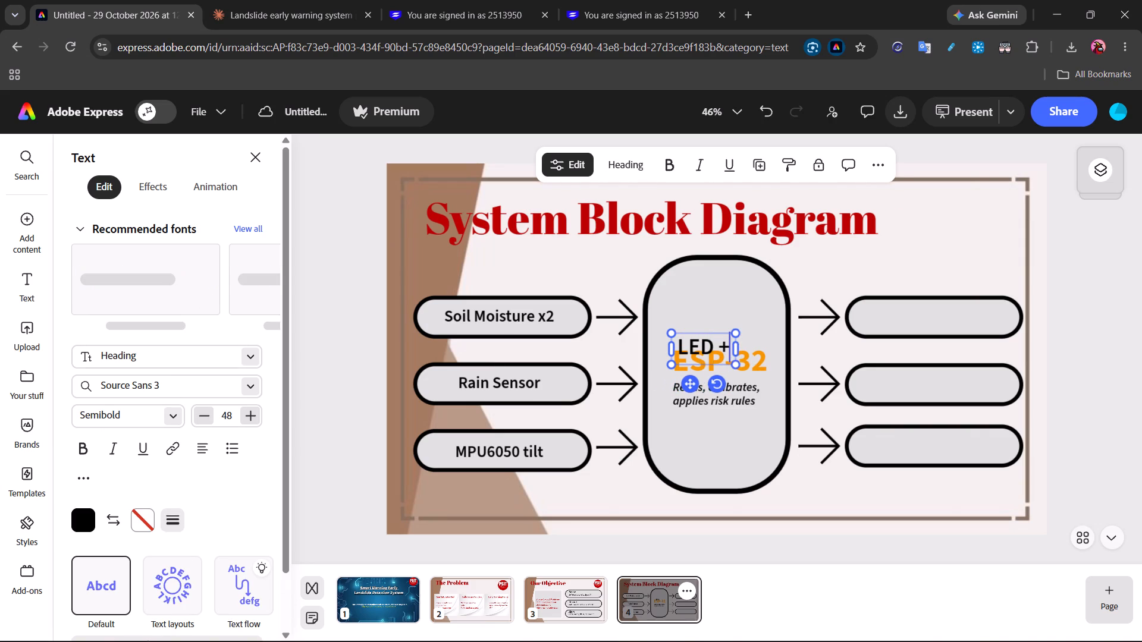
{"action": "key", "text": "space"}
{"action": "type", "text": "Buzzer"}
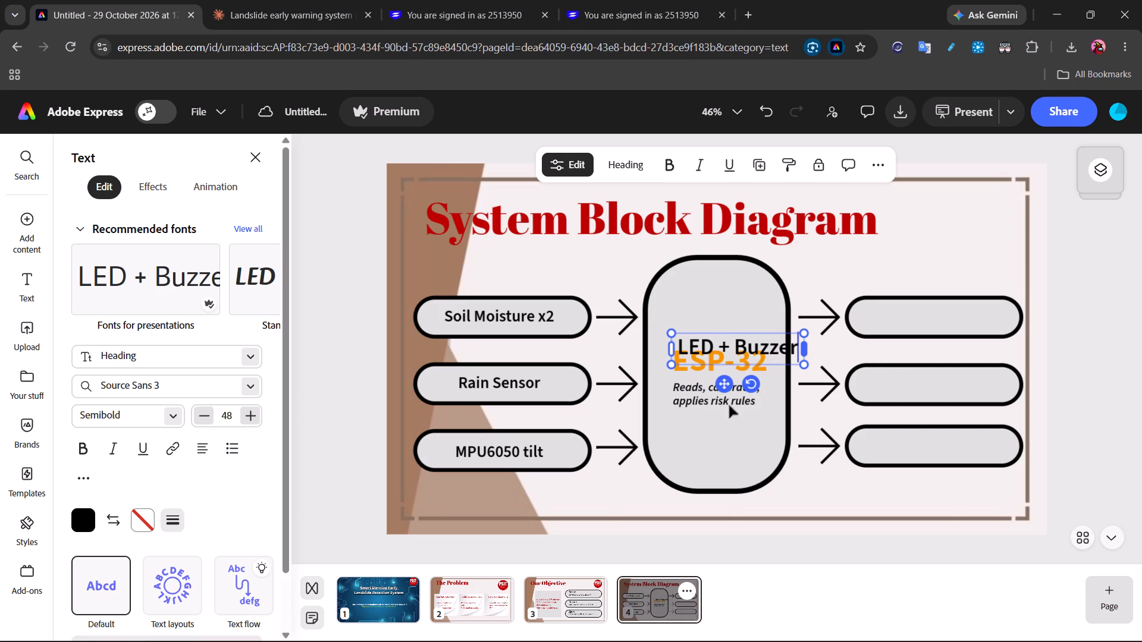
Set the "LED + Buzzer" text to size 35 and centre it inside the upper output box, level with Soil Moisture x2.
{"action": "triple_click", "coordinate": [206, 414]}
{"action": "triple_click", "coordinate": [206, 414]}
{"action": "triple_click", "coordinate": [206, 414]}
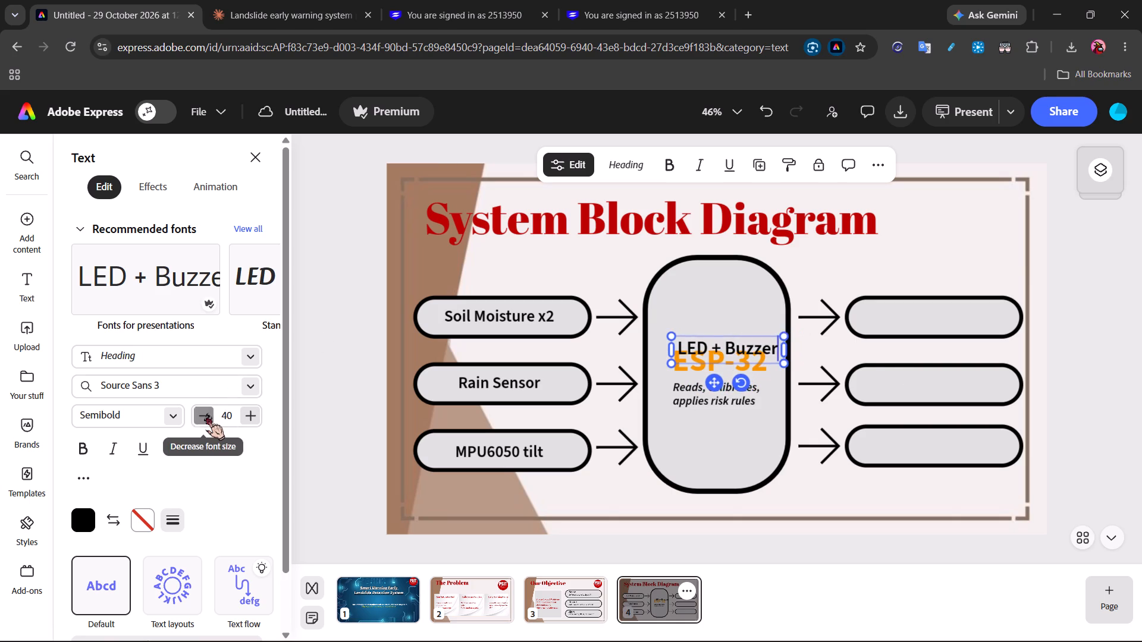
{"action": "triple_click", "coordinate": [206, 414]}
{"action": "left_click", "coordinate": [206, 414]}
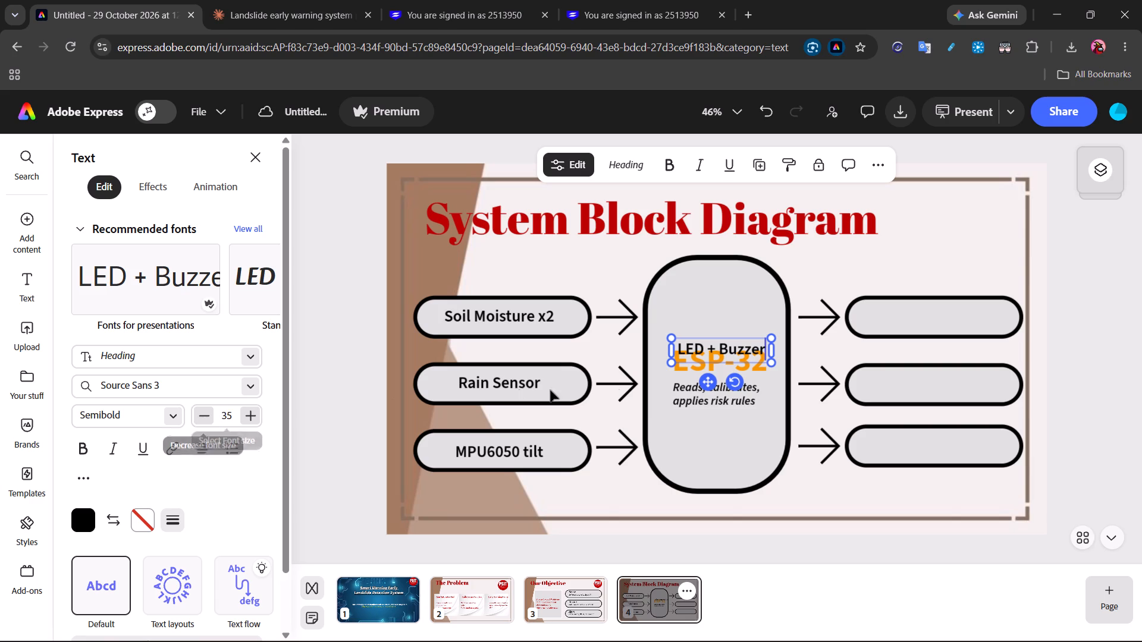
{"action": "left_click_drag", "start_coordinate": [710, 382], "coordinate": [916, 350]}
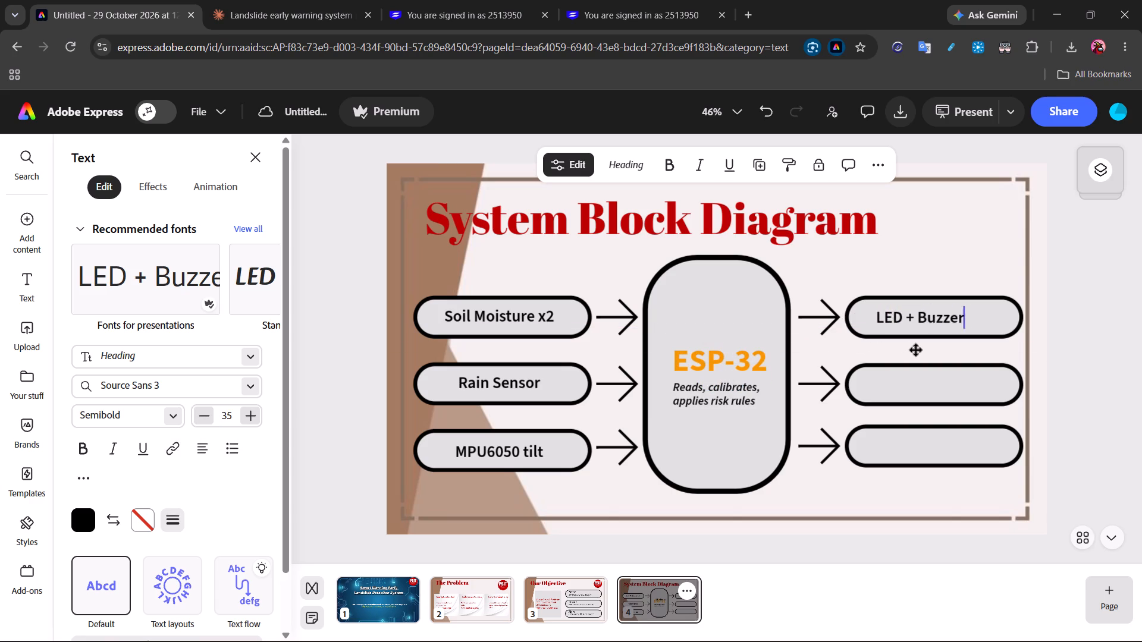
{"action": "left_click_drag", "start_coordinate": [916, 350], "coordinate": [923, 350]}
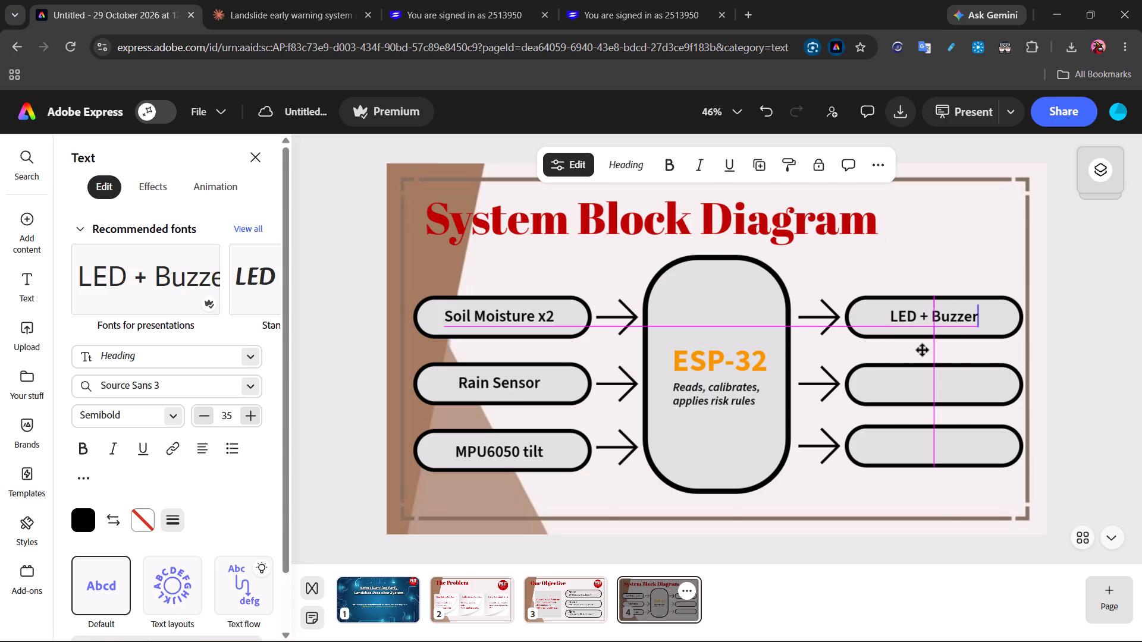
{"action": "left_click_drag", "start_coordinate": [923, 350], "coordinate": [923, 350]}
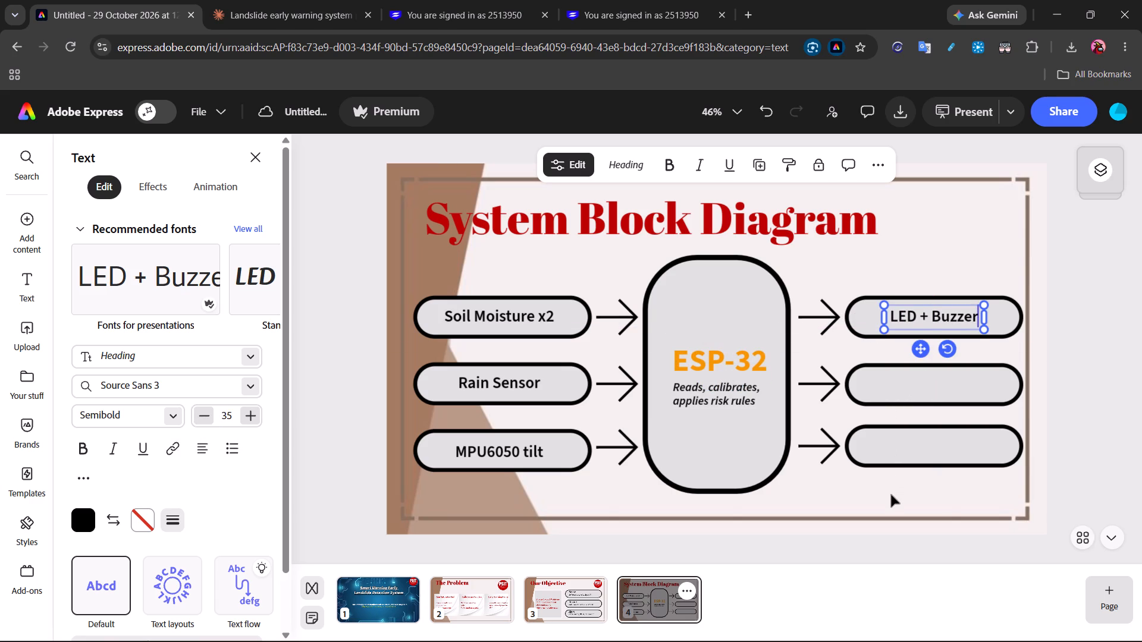
Add a Heading-style text reading "OLED Display" to page 4, checking the label in the example deck's block diagram.
{"action": "left_click", "coordinate": [891, 497]}
{"action": "left_click", "coordinate": [891, 502]}
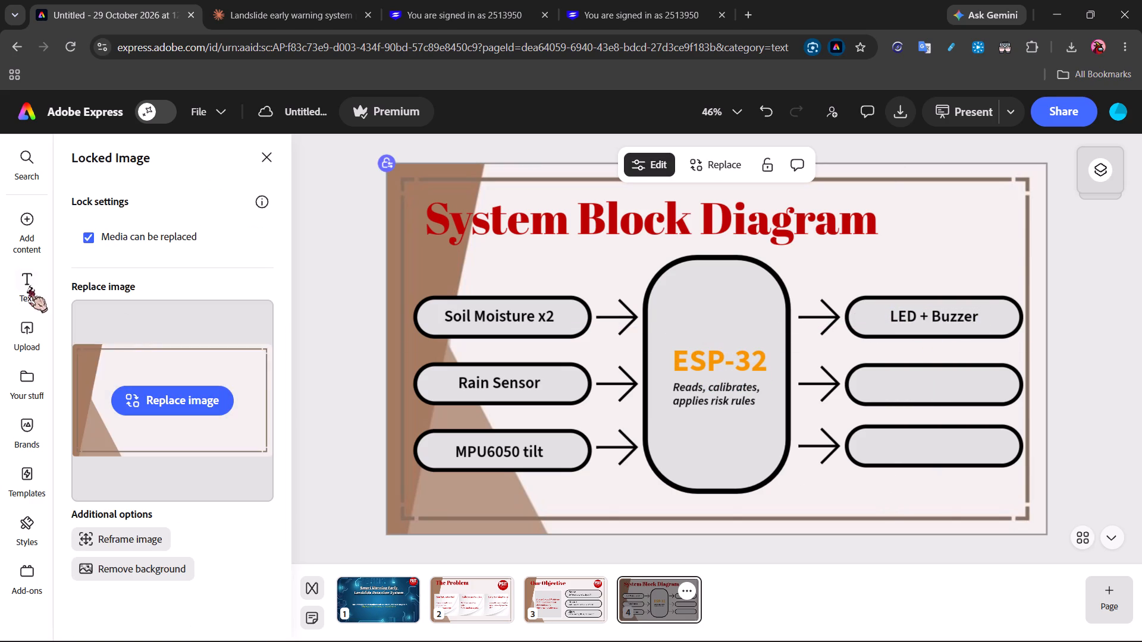
{"action": "left_click", "coordinate": [15, 284]}
{"action": "left_click", "coordinate": [177, 369]}
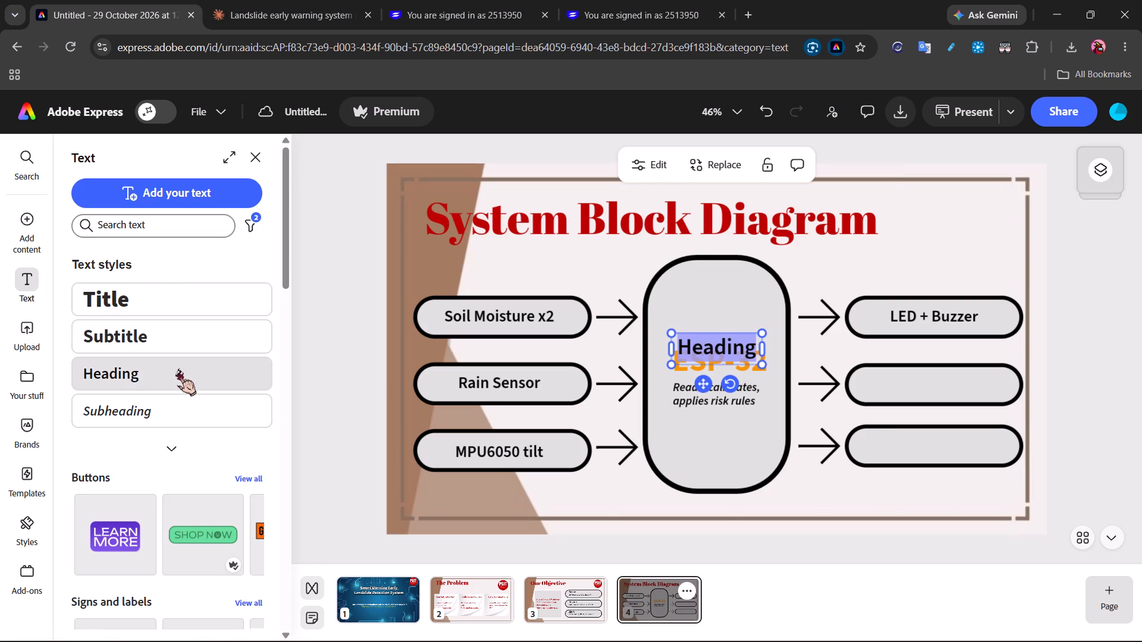
{"action": "key", "text": "alt+Tab"}
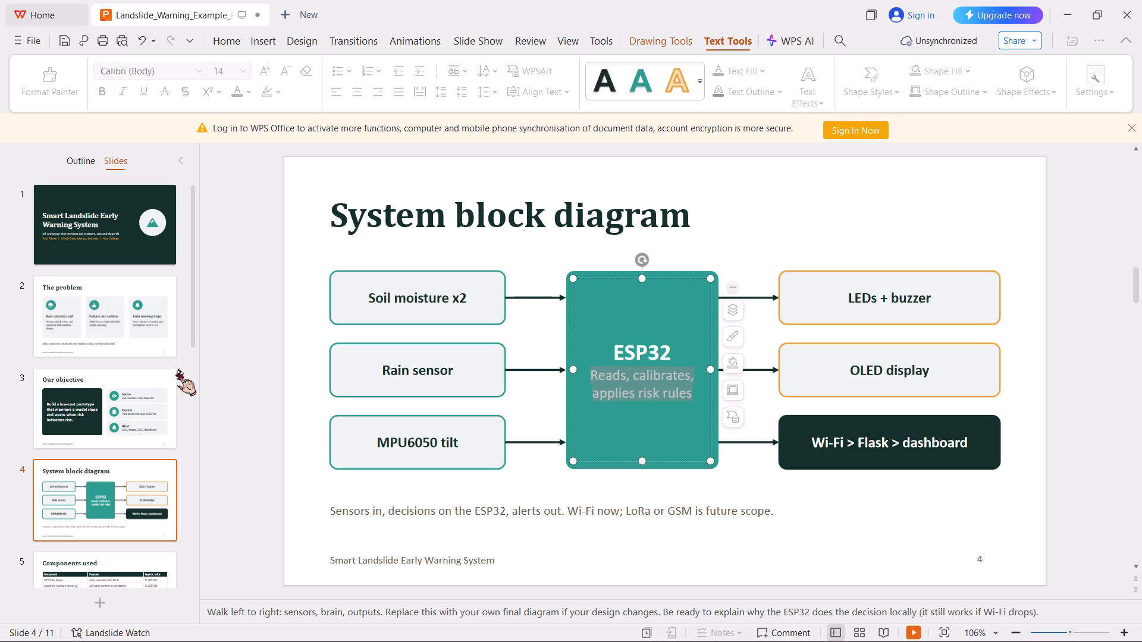
{"action": "key", "text": "alt+Tab"}
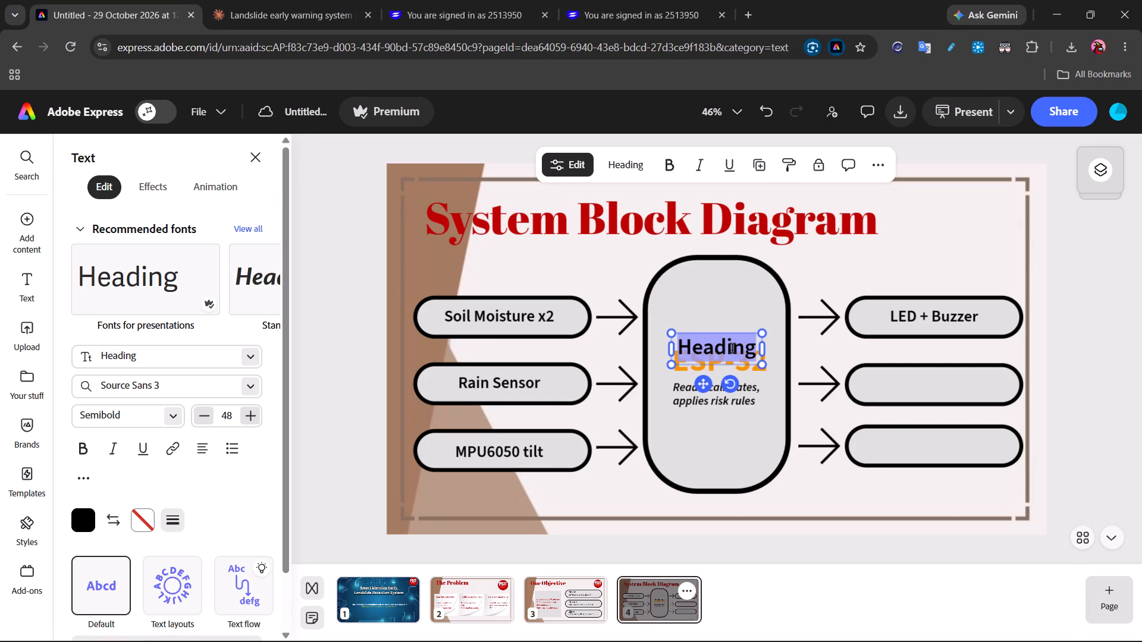
{"action": "key", "text": "BackSpace"}
{"action": "type", "text": "OLED"}
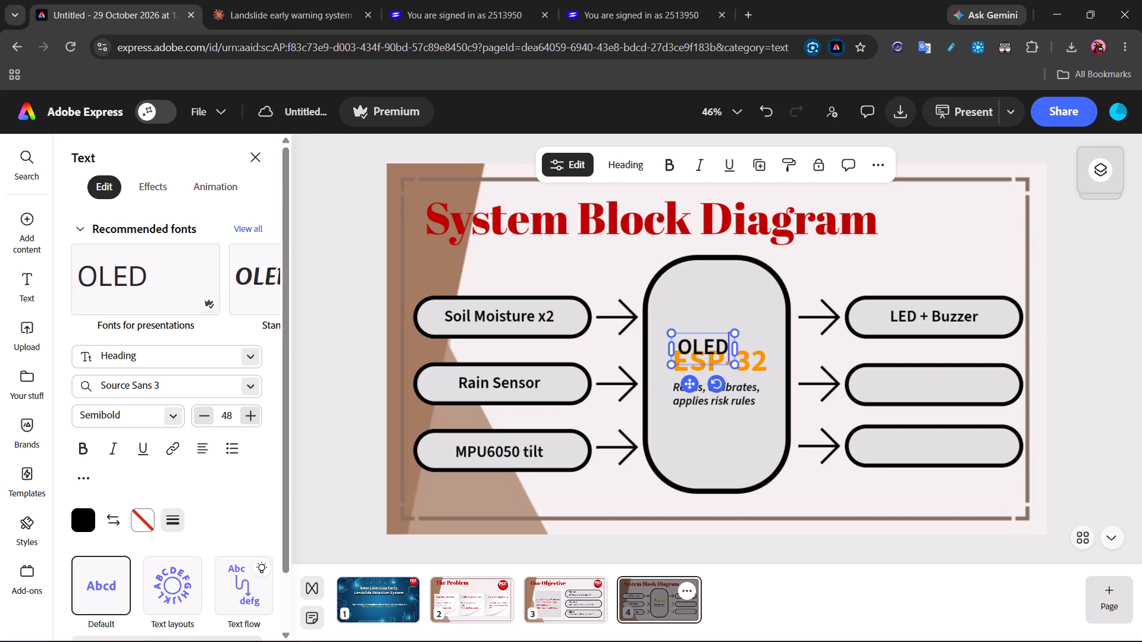
{"action": "key", "text": "space"}
{"action": "type", "text": "Display"}
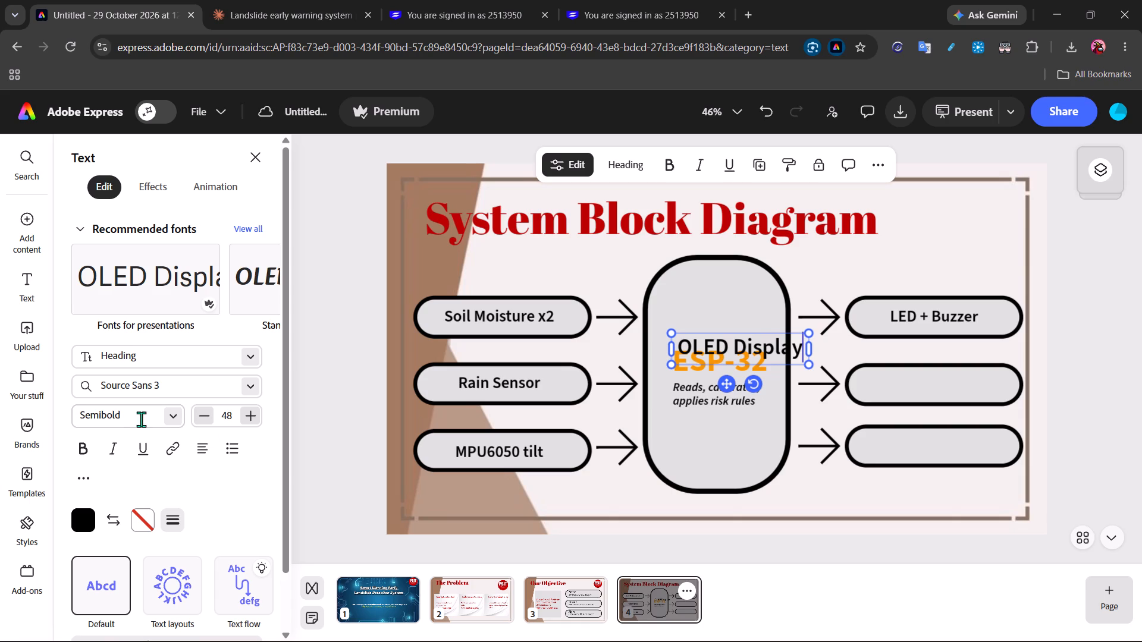
Set the "OLED Display" text to size 35 and centre it inside the middle output box, level with Rain Sensor.
{"action": "triple_click", "coordinate": [197, 421]}
{"action": "triple_click", "coordinate": [197, 421]}
{"action": "triple_click", "coordinate": [197, 421]}
{"action": "triple_click", "coordinate": [197, 421]}
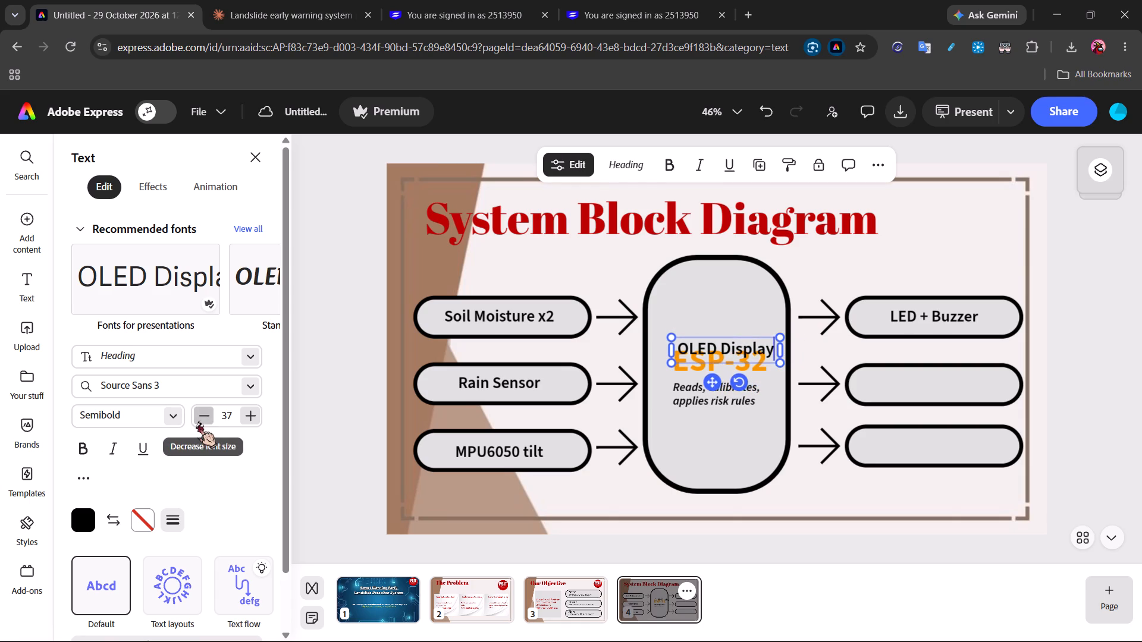
{"action": "left_click", "coordinate": [197, 421]}
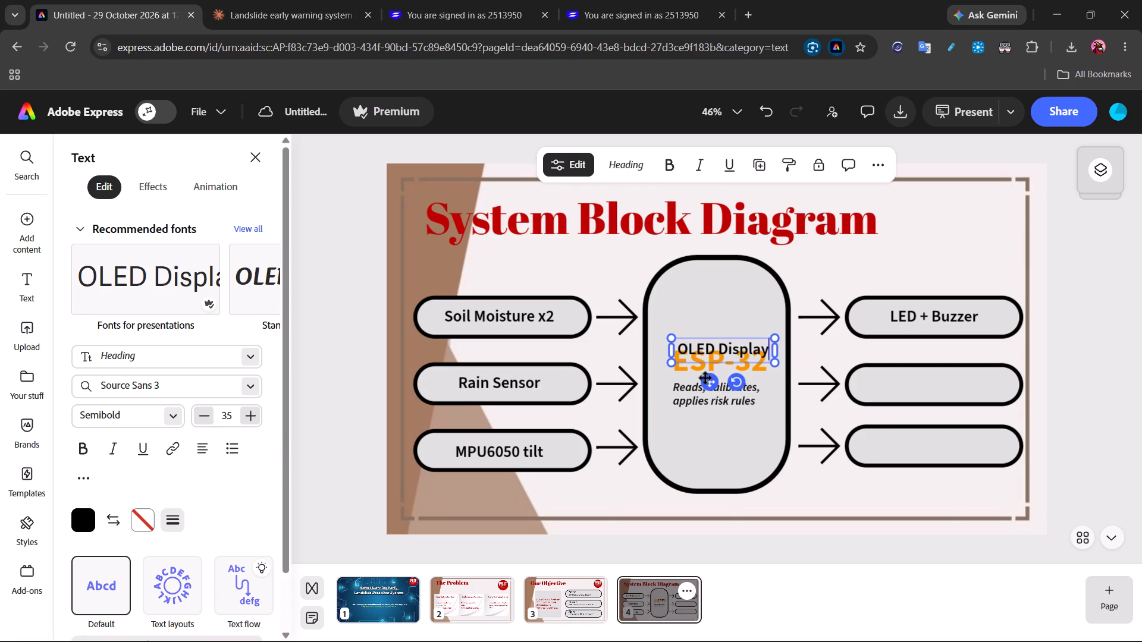
{"action": "left_click_drag", "start_coordinate": [708, 382], "coordinate": [923, 413]}
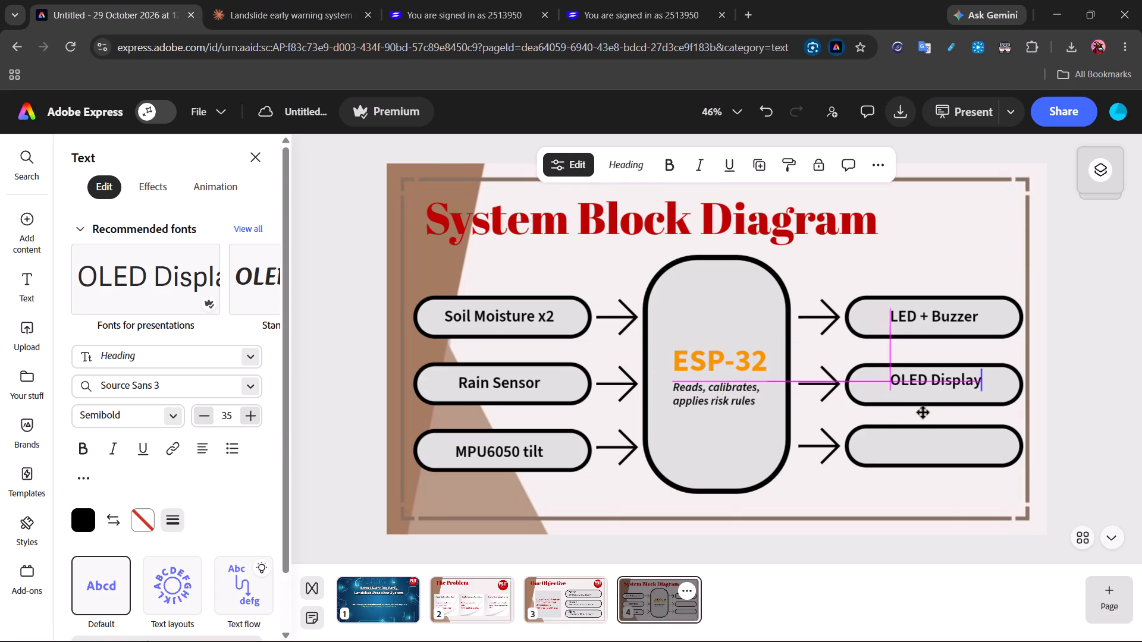
{"action": "left_click_drag", "start_coordinate": [923, 413], "coordinate": [924, 416]}
{"action": "left_click", "coordinate": [901, 479]}
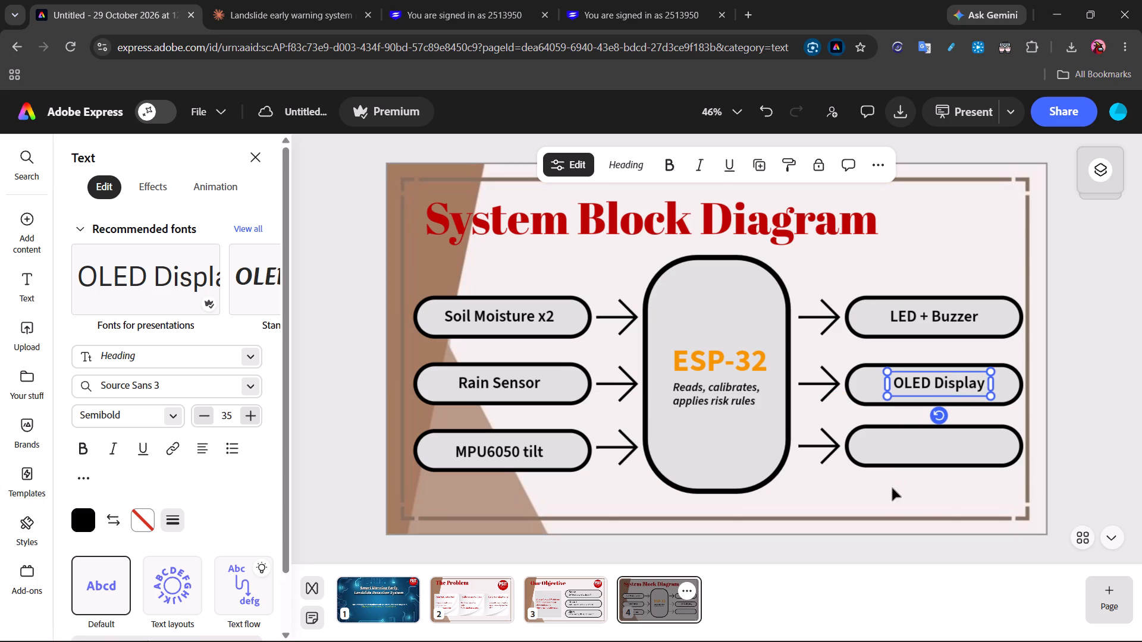
{"action": "left_click", "coordinate": [892, 489]}
Add a Heading-style text reading "Wi-Fi > Flask > dashboard" to page 4, copying the label from the example deck's block diagram.
{"action": "left_click", "coordinate": [30, 282]}
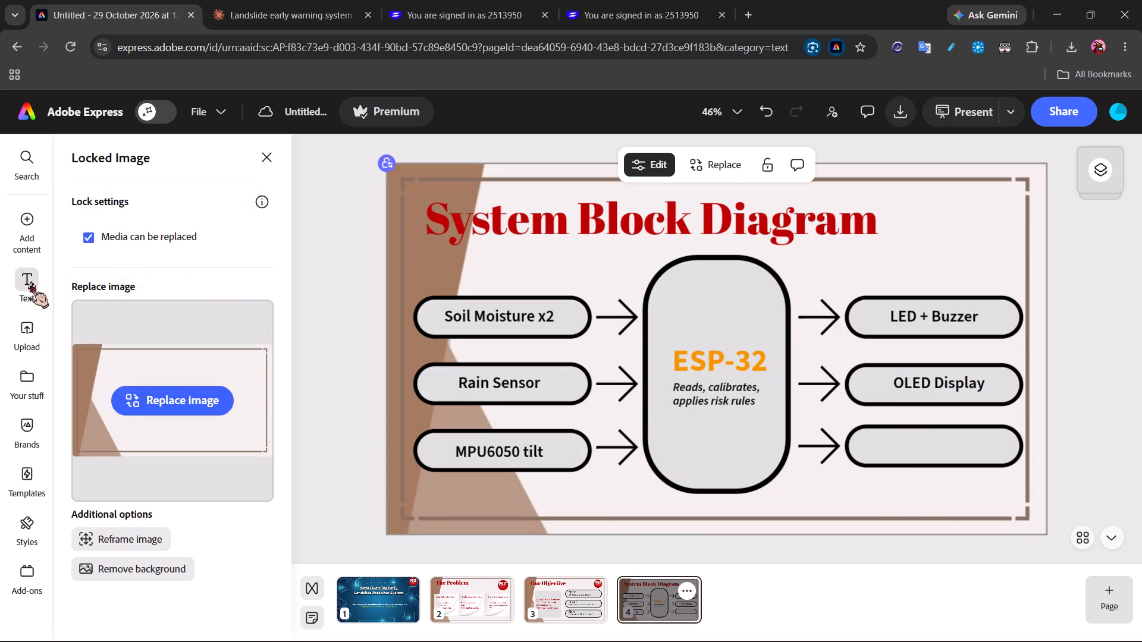
{"action": "left_click", "coordinate": [144, 364]}
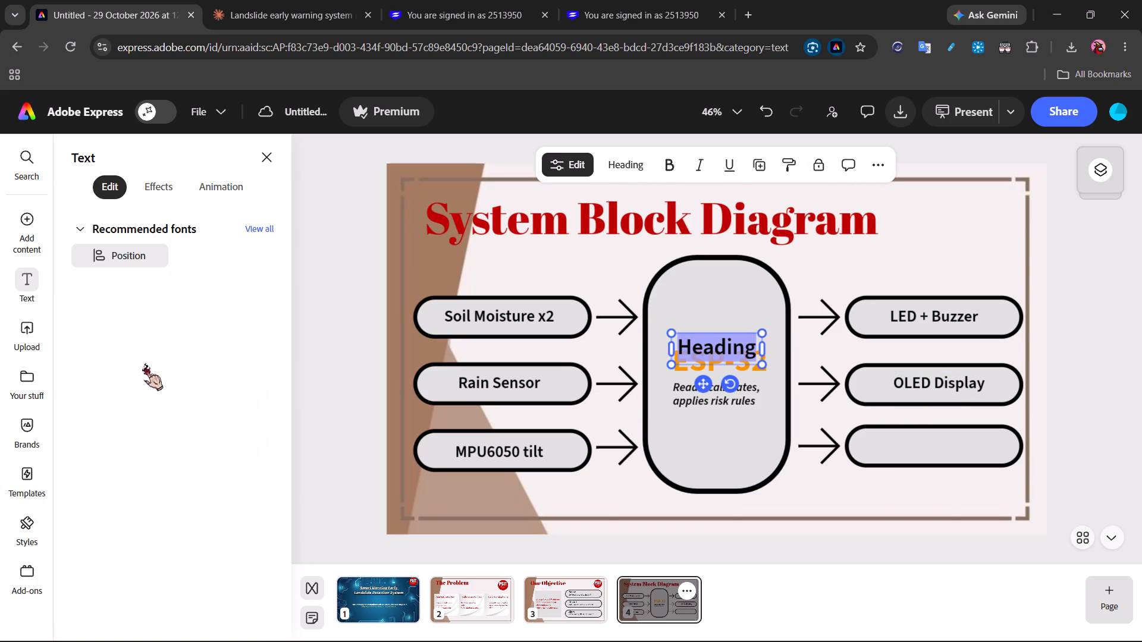
{"action": "key", "text": "alt+Tab"}
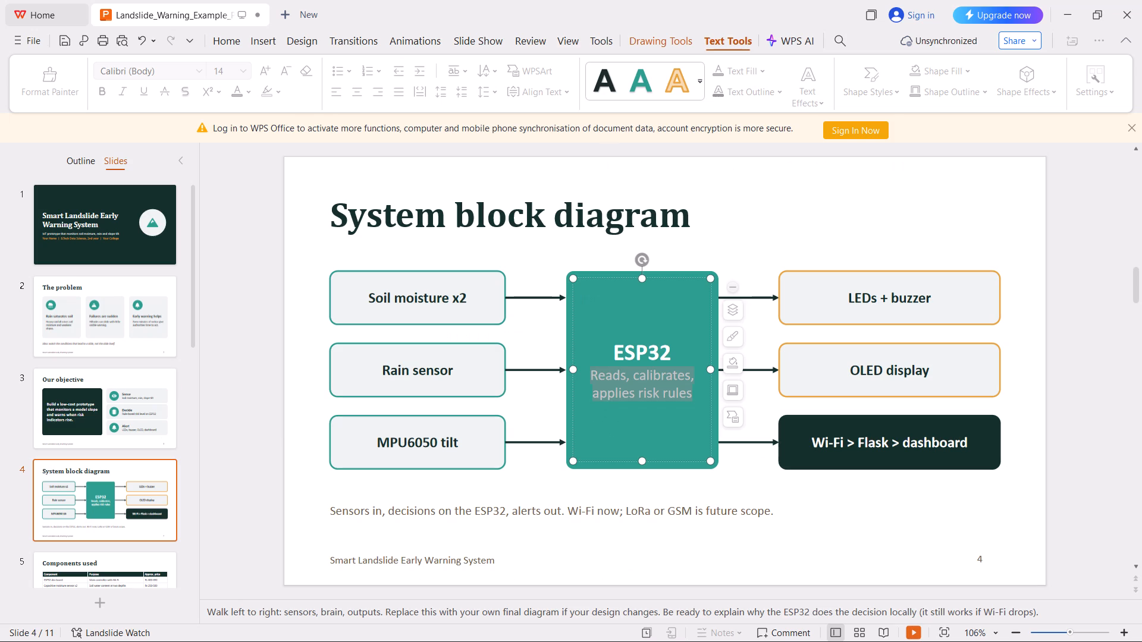
{"action": "left_click_drag", "start_coordinate": [813, 444], "coordinate": [968, 443]}
{"action": "key", "text": "ctrl+c"}
{"action": "key", "text": "alt+Tab"}
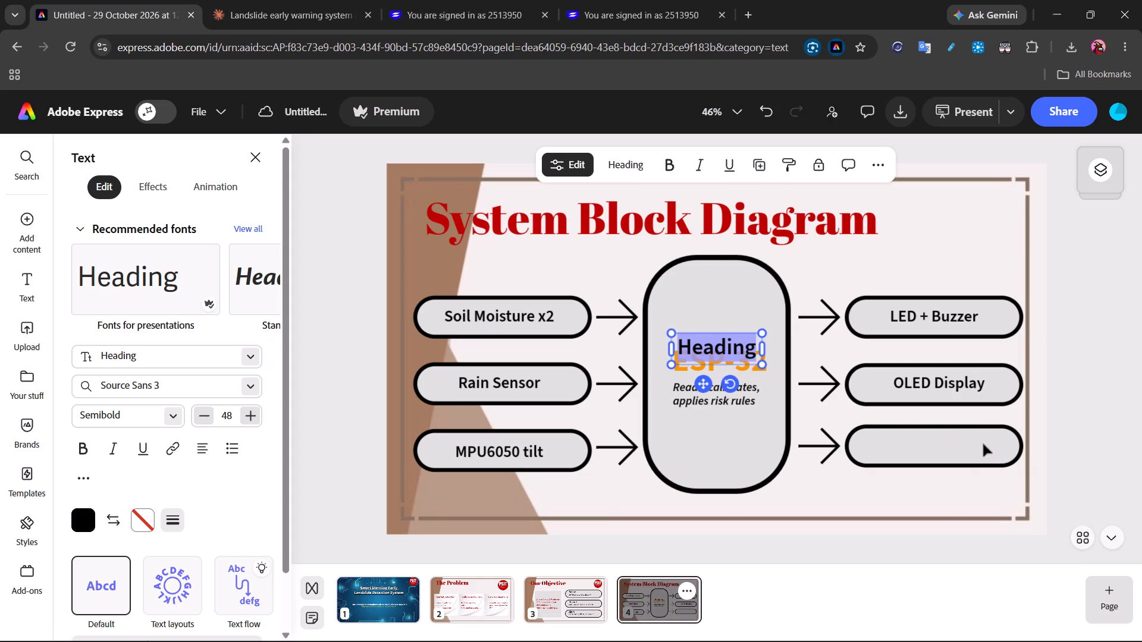
{"action": "key", "text": "ctrl+v"}
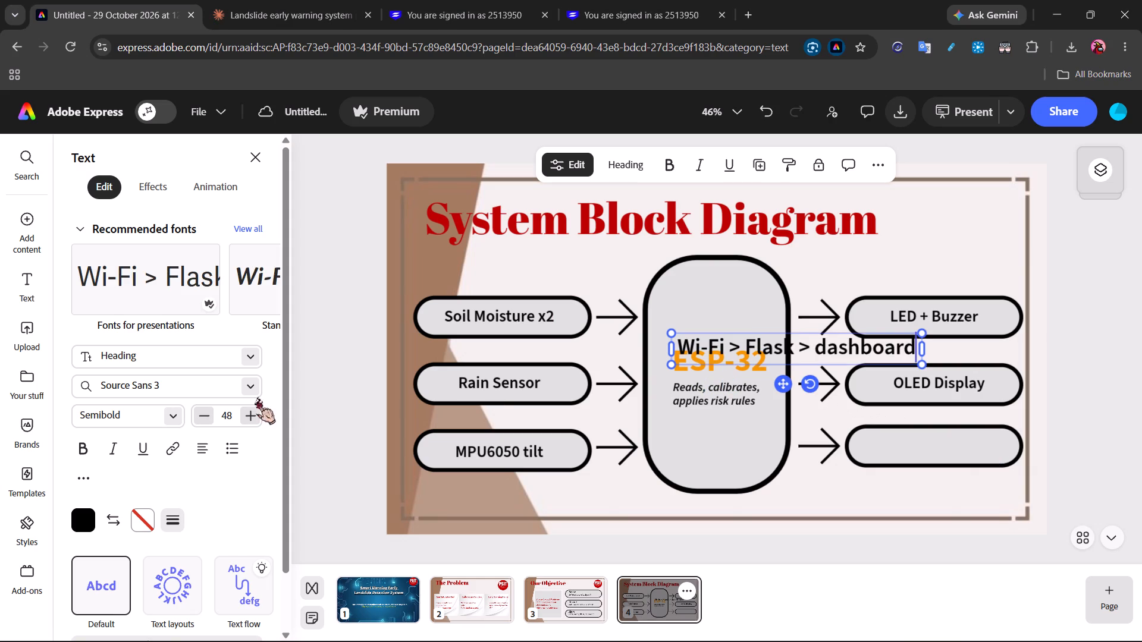
Set the "Wi-Fi > Flask > dashboard" text to size 35 and move it onto the lower output box.
{"action": "triple_click", "coordinate": [203, 418]}
{"action": "triple_click", "coordinate": [203, 418]}
{"action": "triple_click", "coordinate": [203, 418]}
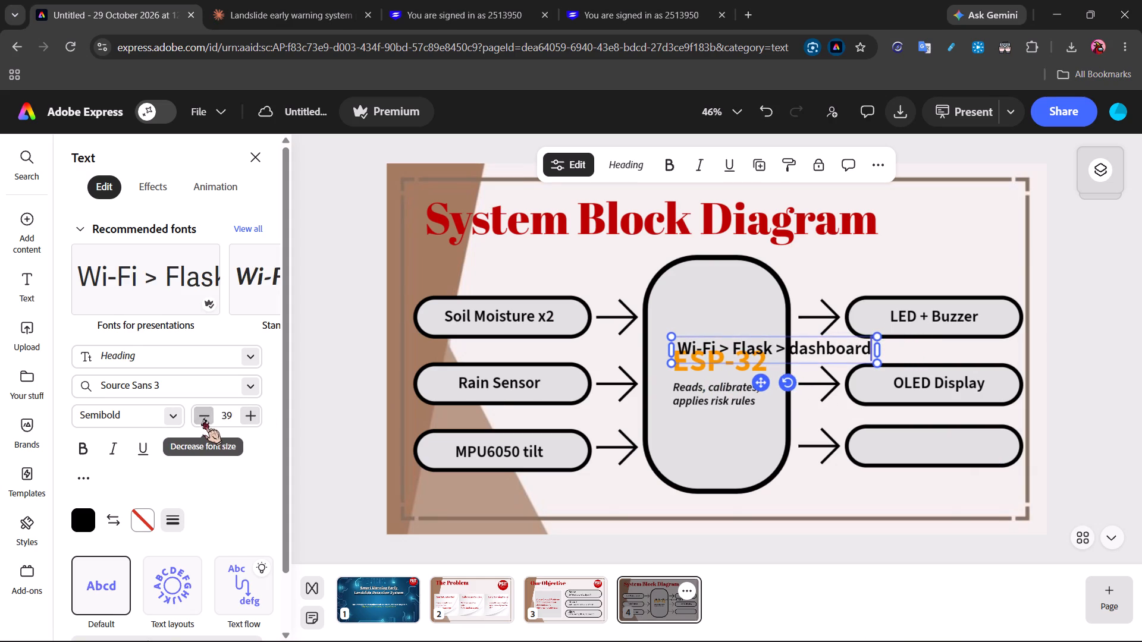
{"action": "double_click", "coordinate": [203, 418]}
{"action": "double_click", "coordinate": [203, 418]}
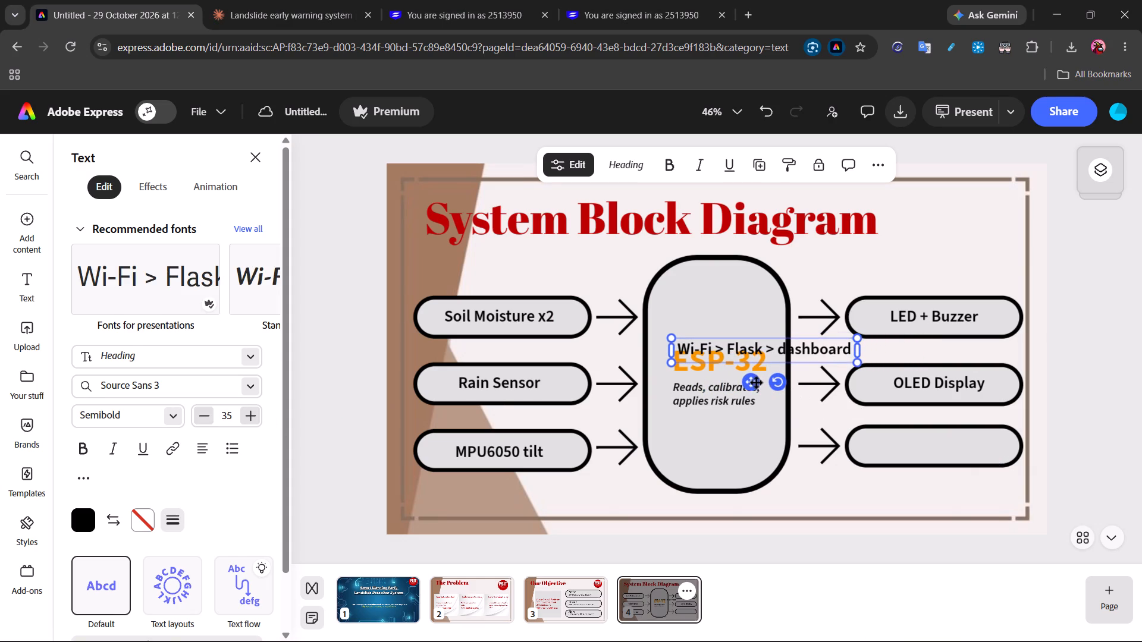
{"action": "left_click_drag", "start_coordinate": [753, 382], "coordinate": [914, 481]}
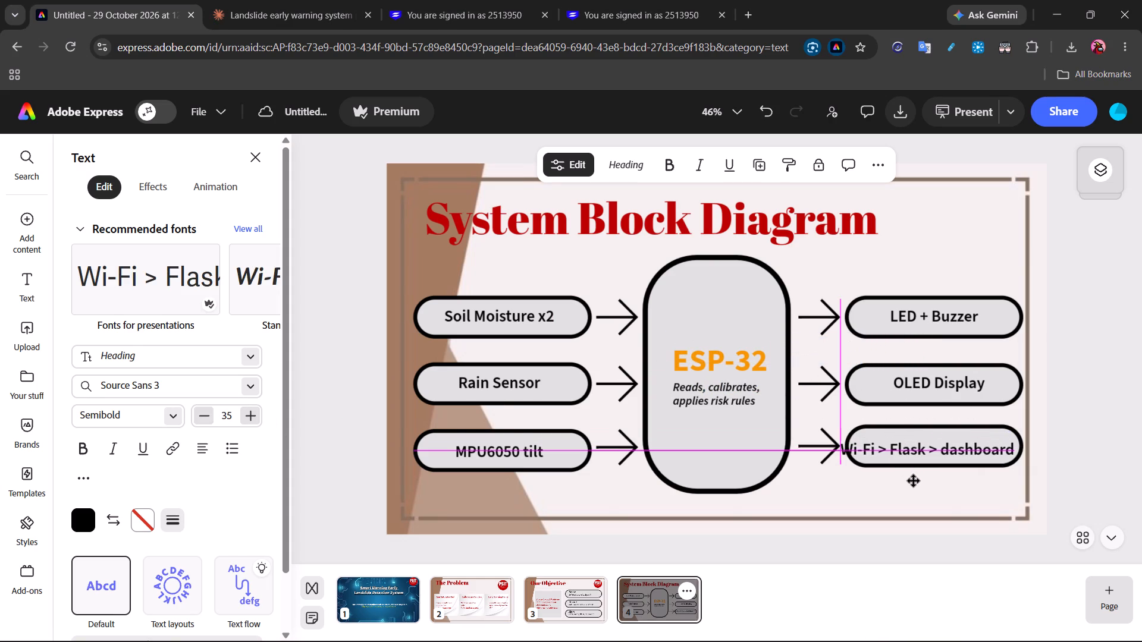
{"action": "left_click_drag", "start_coordinate": [914, 481], "coordinate": [917, 478]}
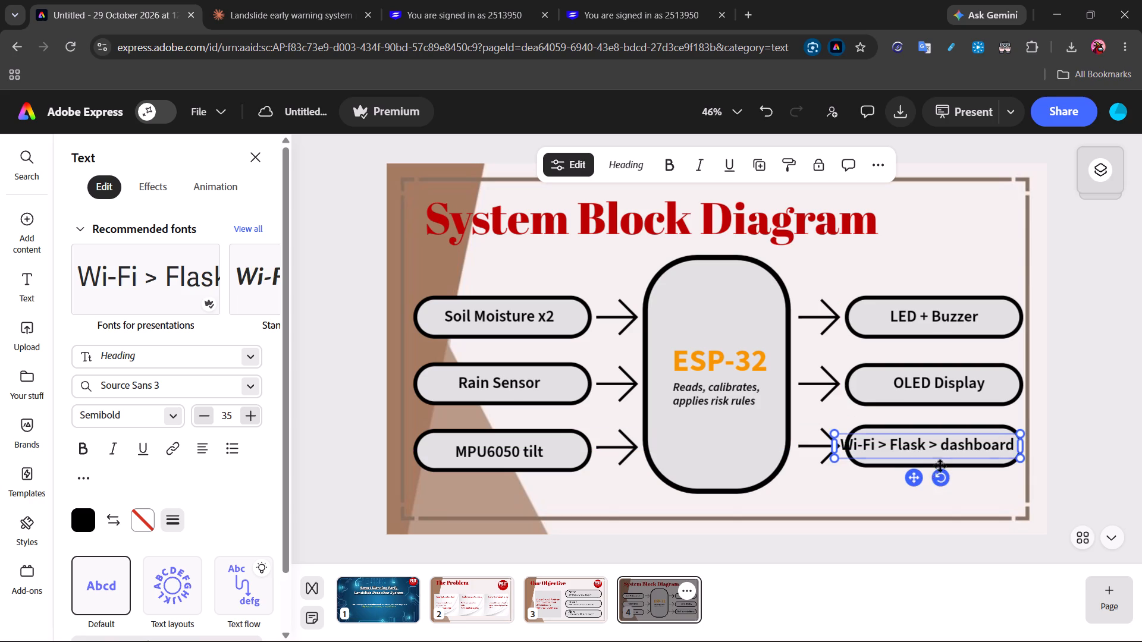
Reduce the "Wi-Fi > Flask > dashboard" text to size 30 and centre it within the lower output box.
{"action": "triple_click", "coordinate": [197, 412]}
{"action": "double_click", "coordinate": [197, 412]}
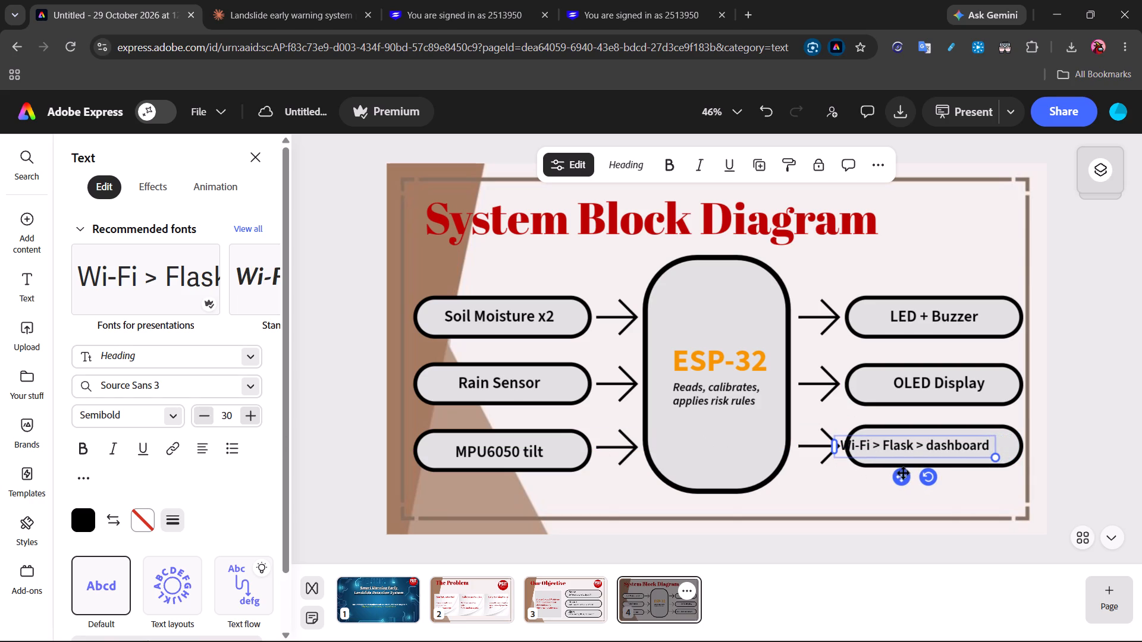
{"action": "left_click_drag", "start_coordinate": [905, 474], "coordinate": [922, 473]}
{"action": "left_click", "coordinate": [1005, 492]}
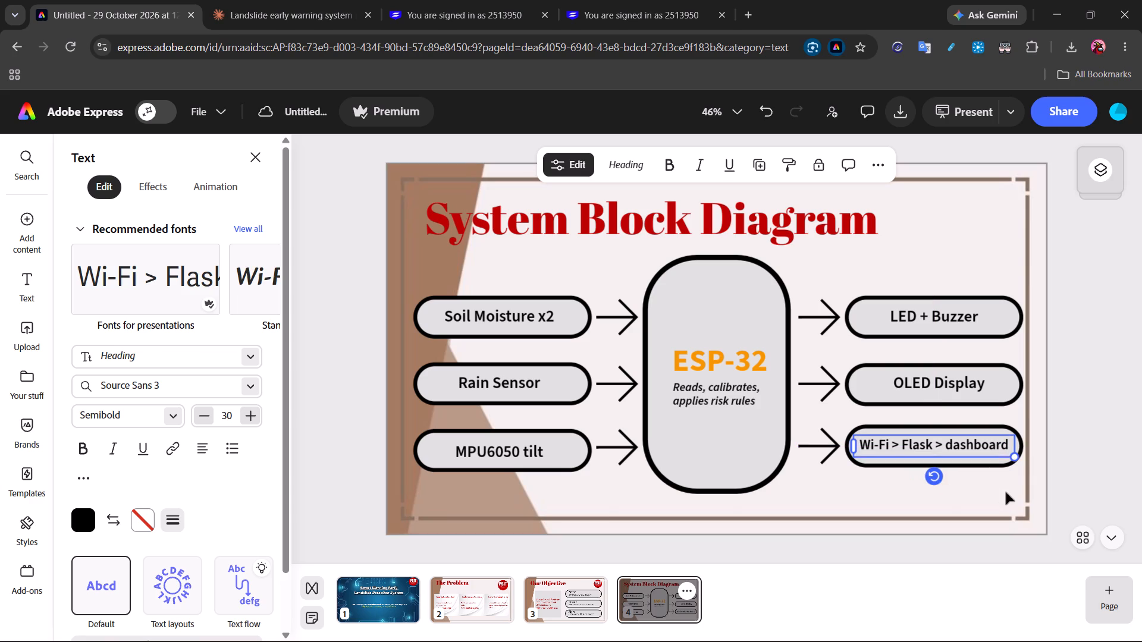
{"action": "left_click", "coordinate": [1004, 492]}
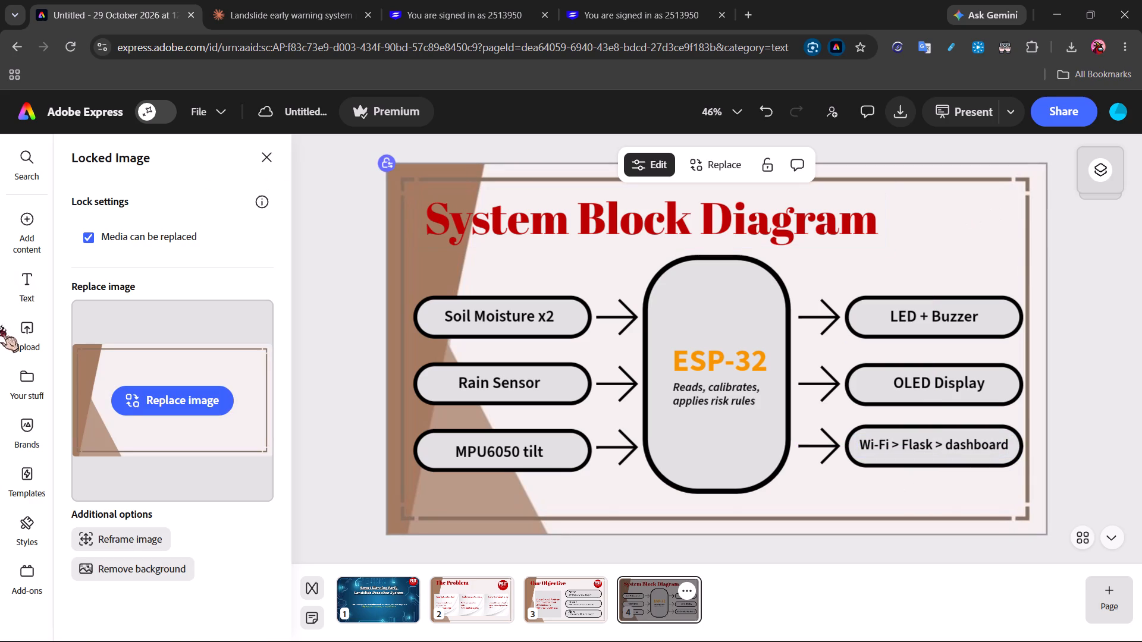
Insert the uploaded PSIT Kanpur logo on the System Block Diagram page.
{"action": "left_click", "coordinate": [27, 320]}
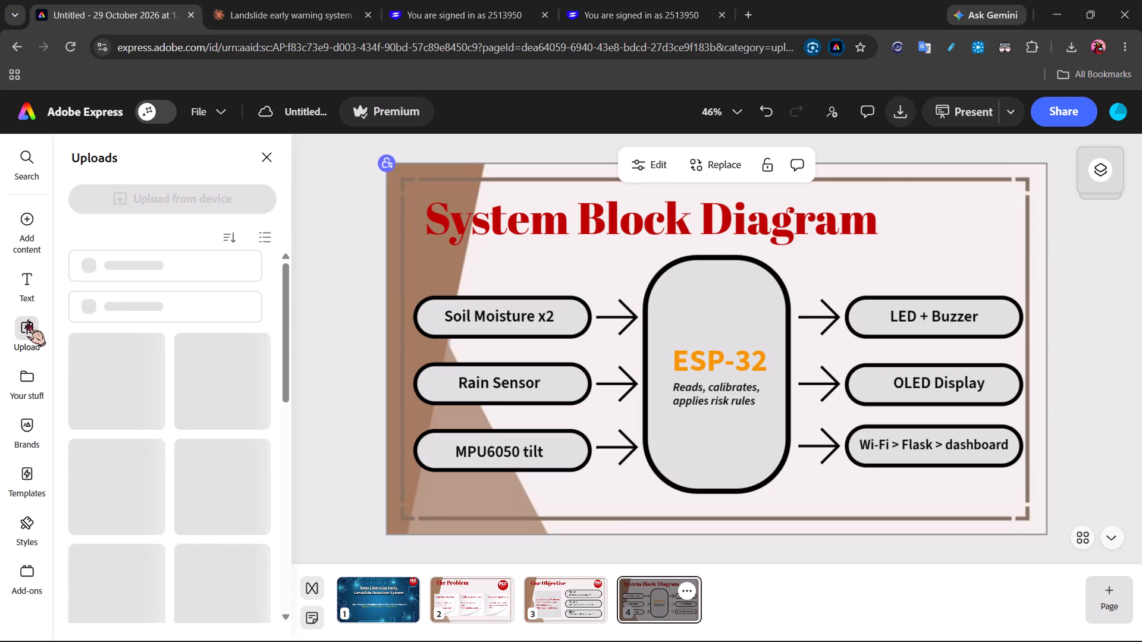
{"action": "left_click", "coordinate": [124, 436]}
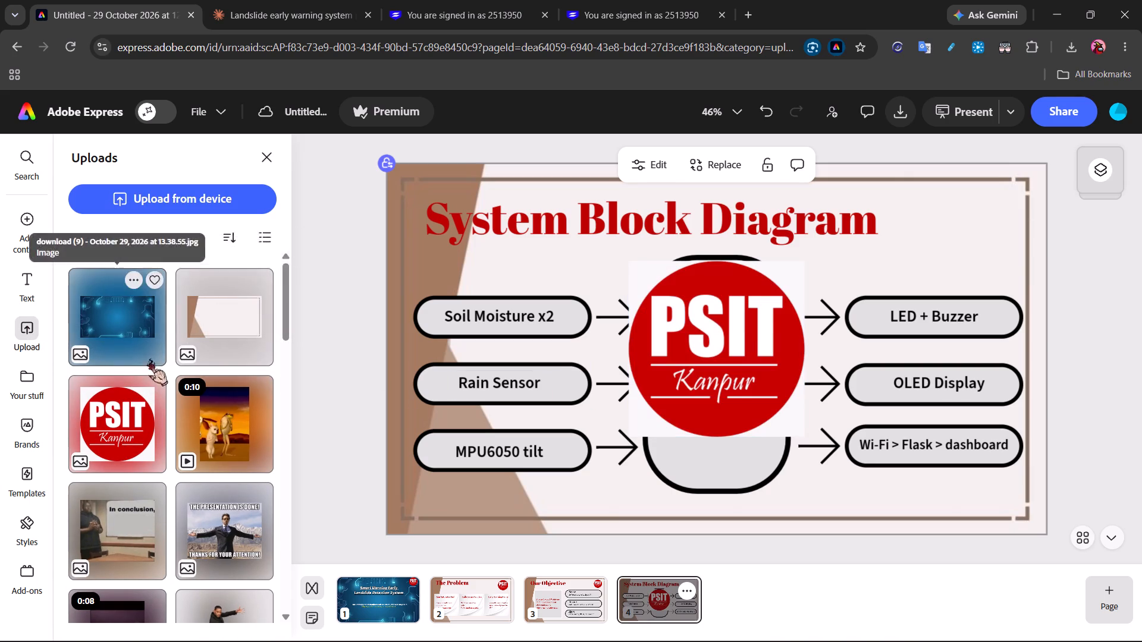
Remove the white background from the PSIT Kanpur logo image on page 4.
{"action": "left_click", "coordinate": [756, 322]}
{"action": "left_click", "coordinate": [86, 269]}
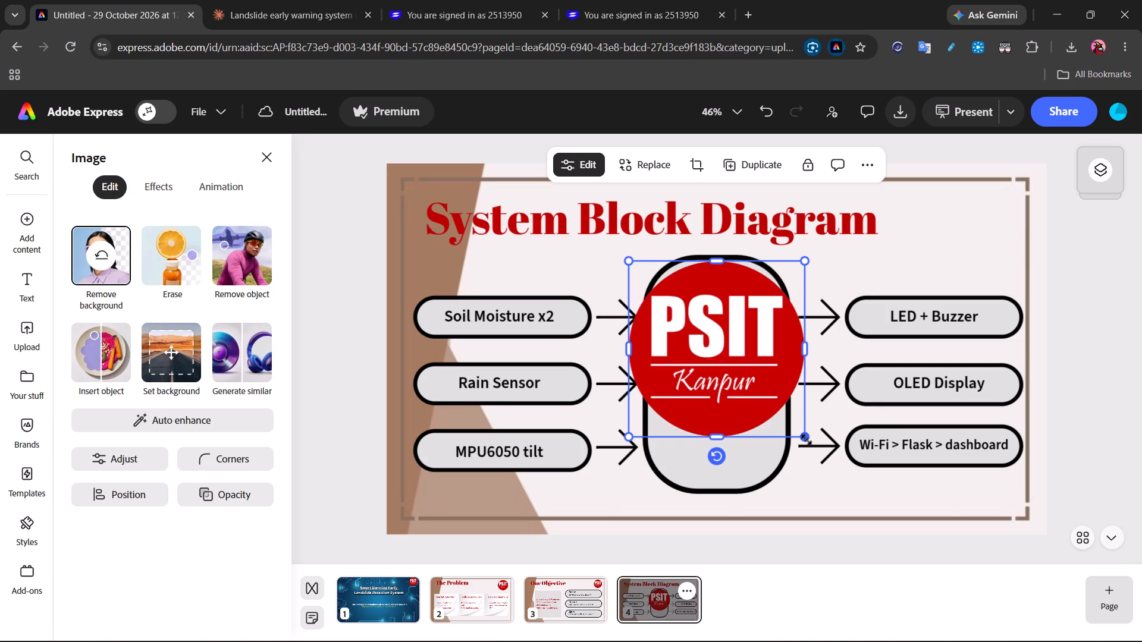
Shrink the PSIT logo and place it in page 4's upper-right corner, beside the title and above the LED + Buzzer box.
{"action": "left_click_drag", "start_coordinate": [804, 439], "coordinate": [715, 348]}
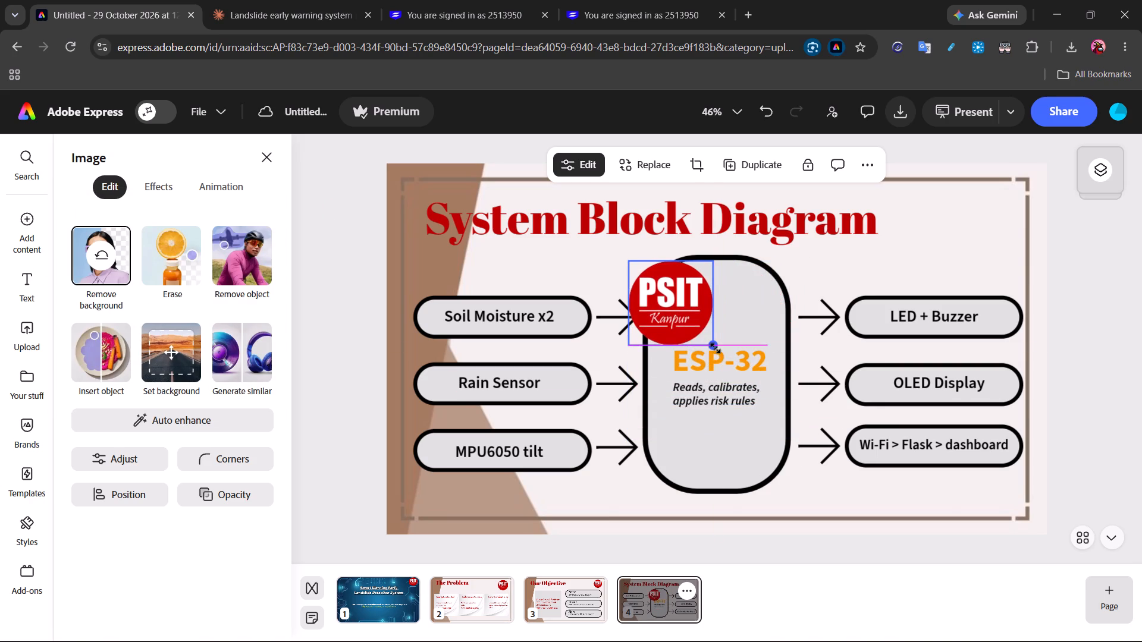
{"action": "left_click_drag", "start_coordinate": [715, 348], "coordinate": [728, 357]}
{"action": "left_click_drag", "start_coordinate": [664, 310], "coordinate": [972, 246]}
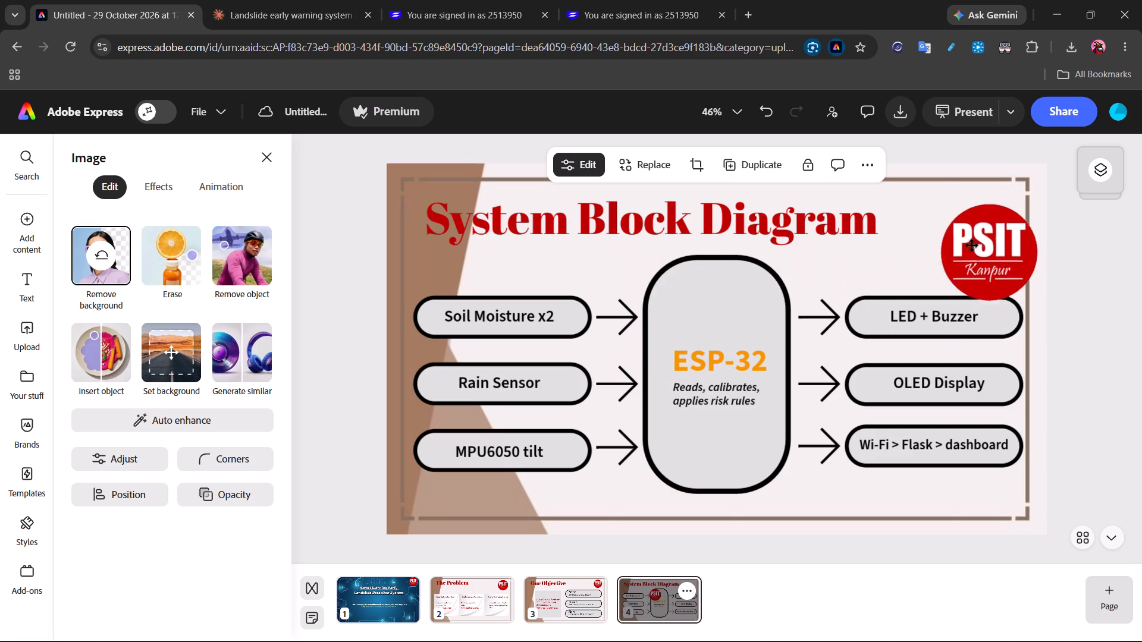
{"action": "left_click_drag", "start_coordinate": [972, 246], "coordinate": [955, 234]}
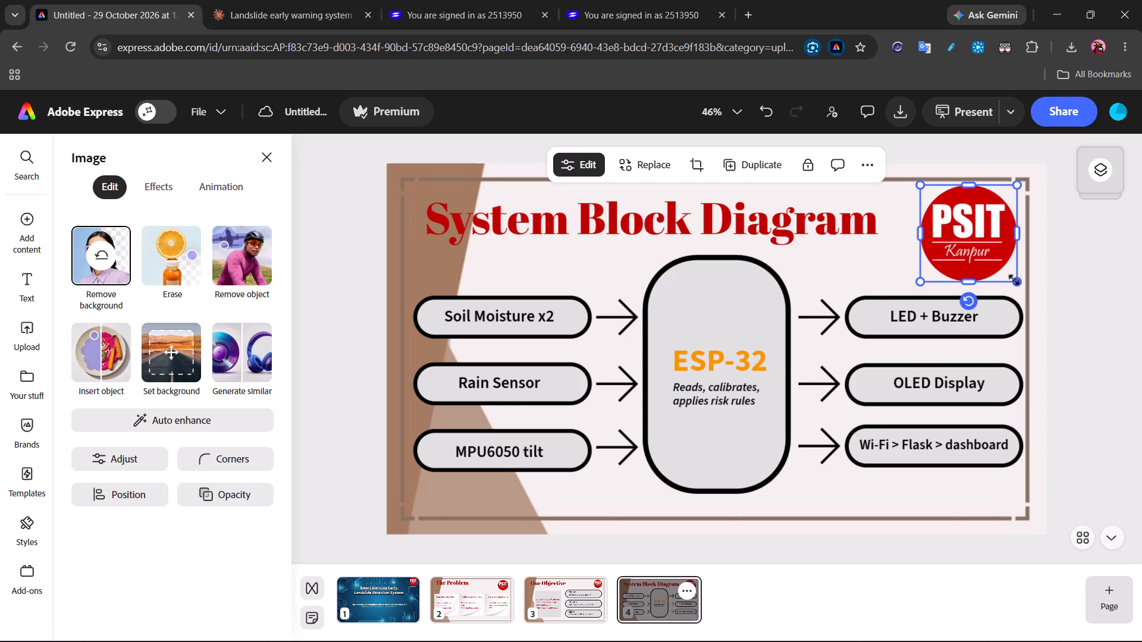
{"action": "left_click_drag", "start_coordinate": [1014, 282], "coordinate": [996, 264]}
{"action": "left_click_drag", "start_coordinate": [981, 237], "coordinate": [995, 245]}
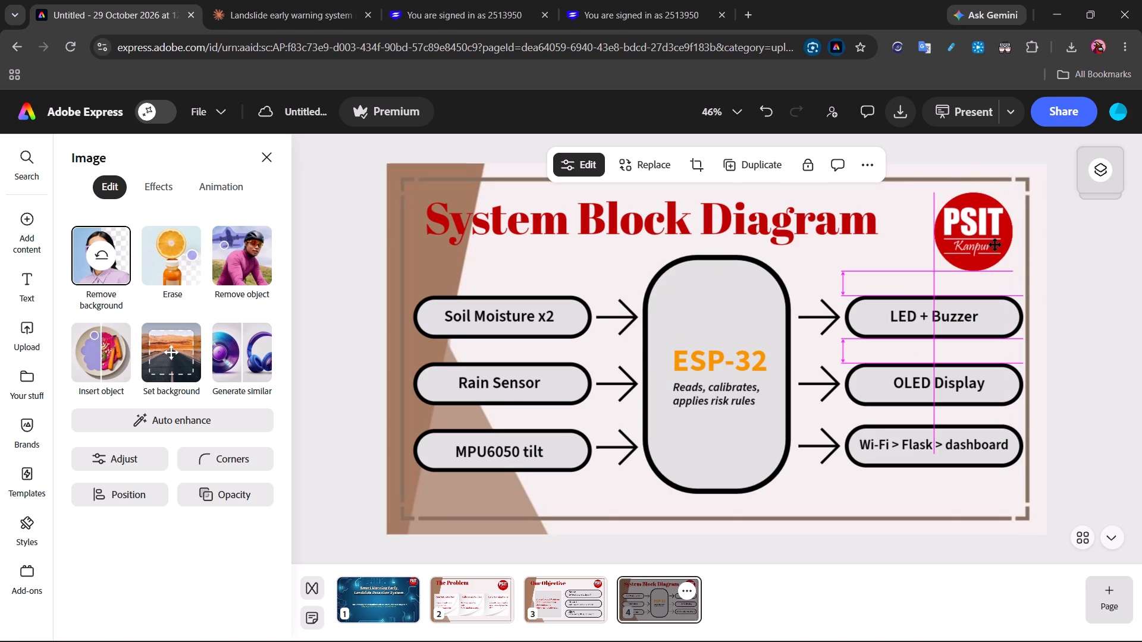
{"action": "left_click_drag", "start_coordinate": [995, 245], "coordinate": [997, 245]}
{"action": "left_click", "coordinate": [1104, 253]}
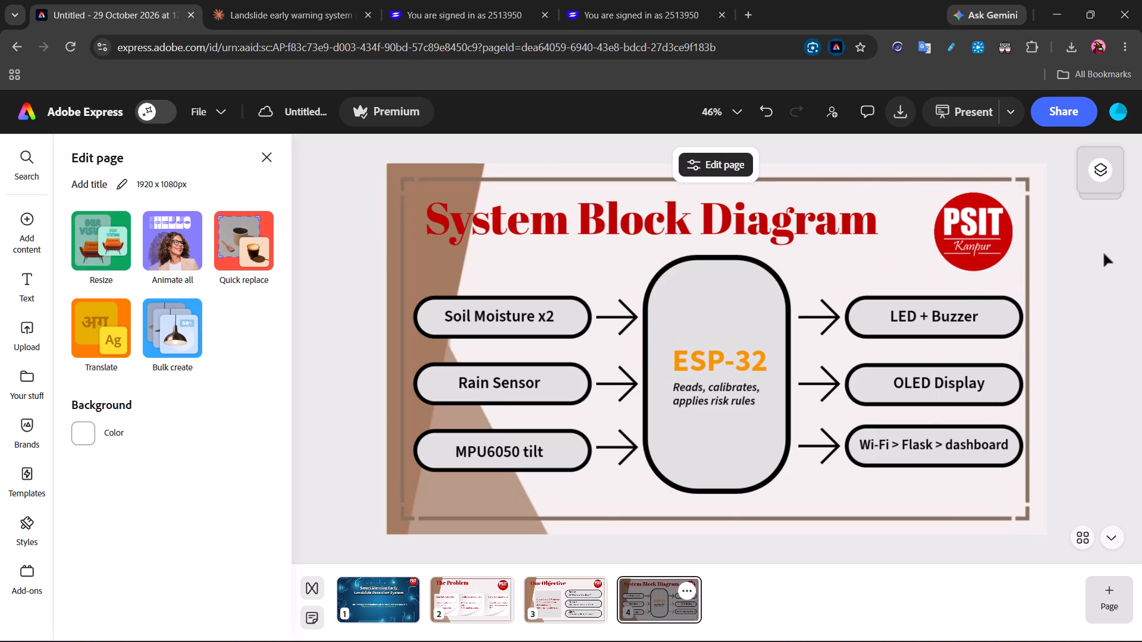
Present the deck full screen from page 1 through page 4 to review the finished slides, and return to editing.
{"action": "left_click", "coordinate": [379, 603]}
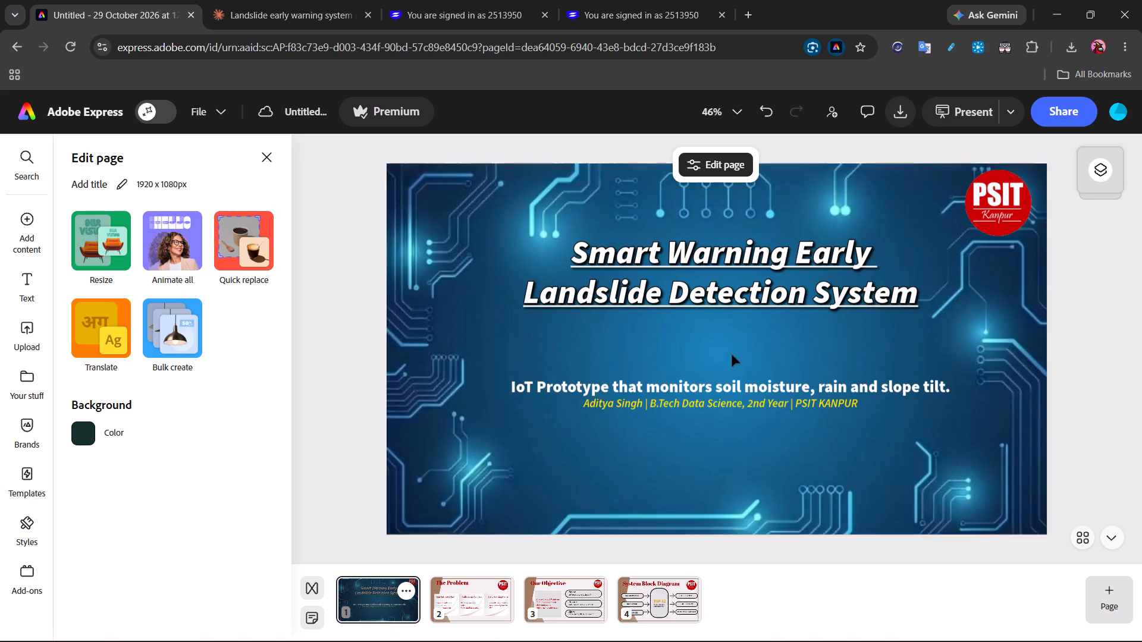
{"action": "left_click", "coordinate": [978, 109]}
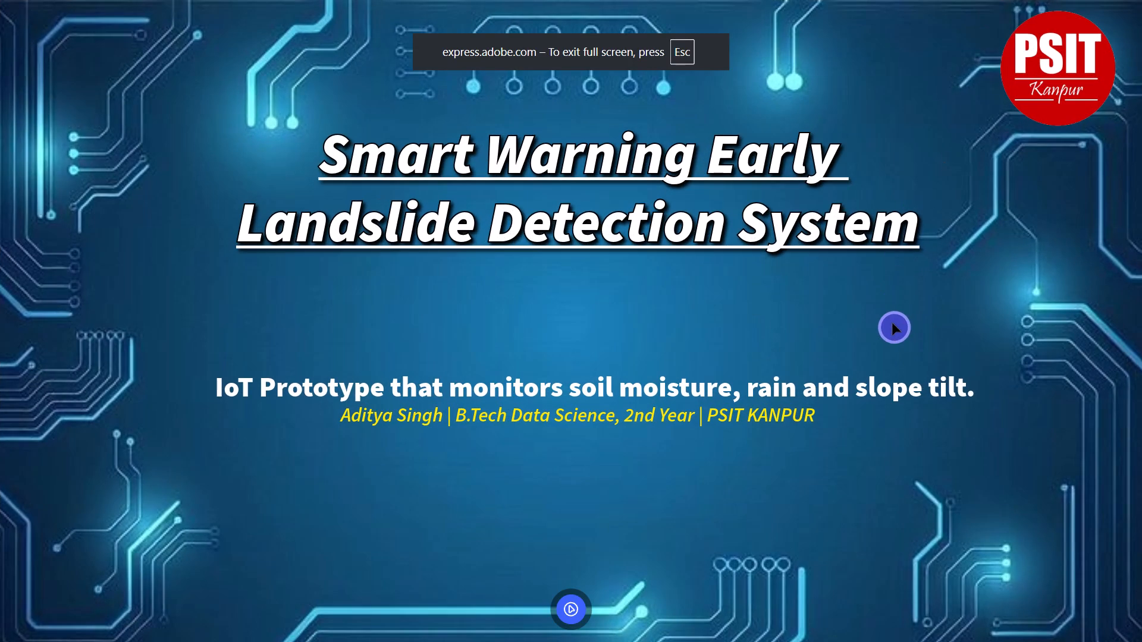
{"action": "left_click", "coordinate": [892, 323]}
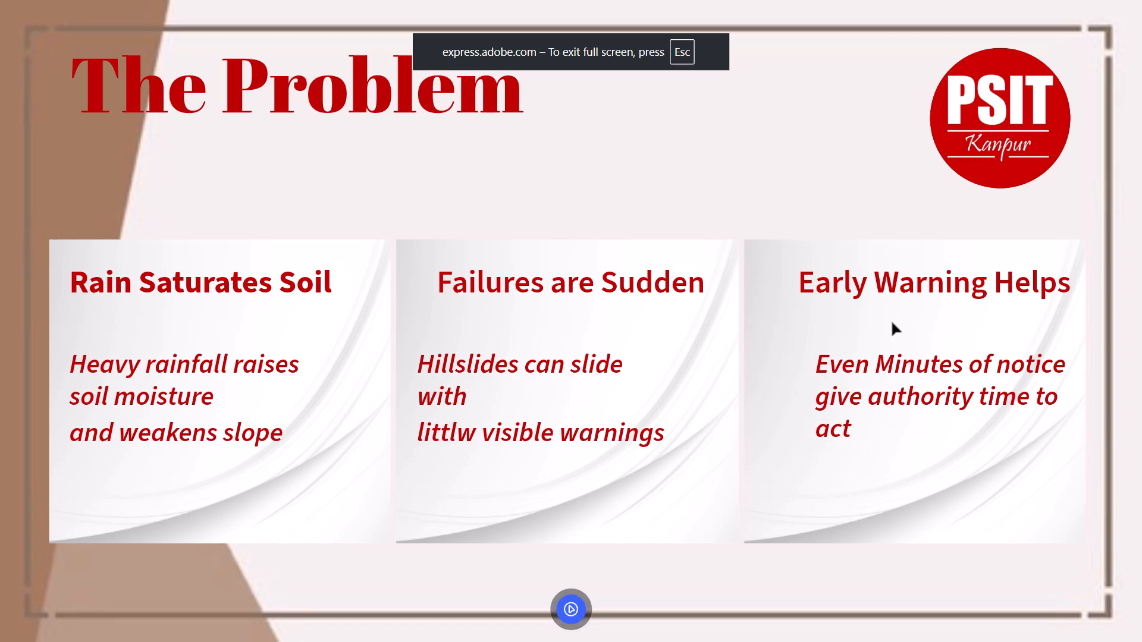
{"action": "left_click", "coordinate": [892, 323]}
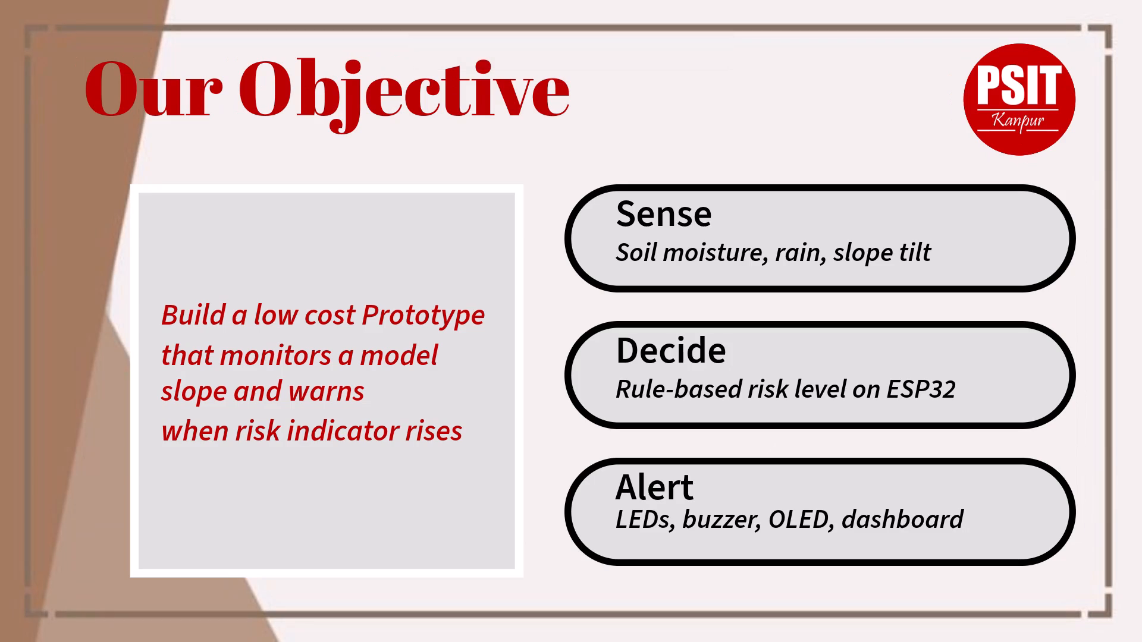
{"action": "left_click", "coordinate": [892, 323]}
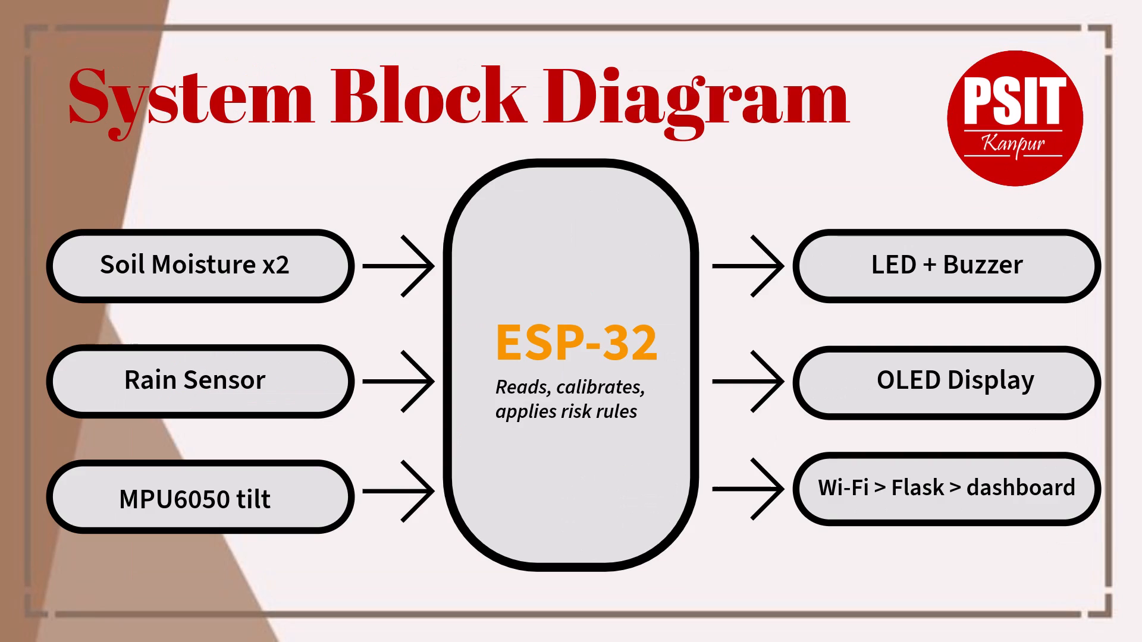
{"action": "left_click", "coordinate": [892, 323]}
{"action": "left_click", "coordinate": [689, 190]}
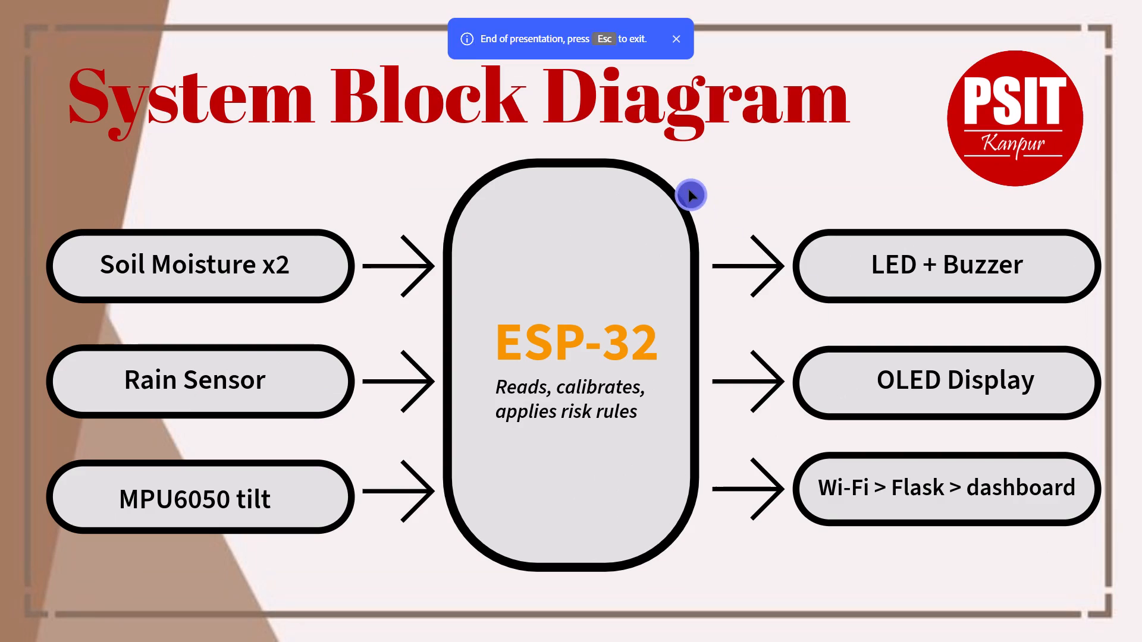
{"action": "left_click", "coordinate": [715, 185]}
{"action": "key", "text": "Escape"}
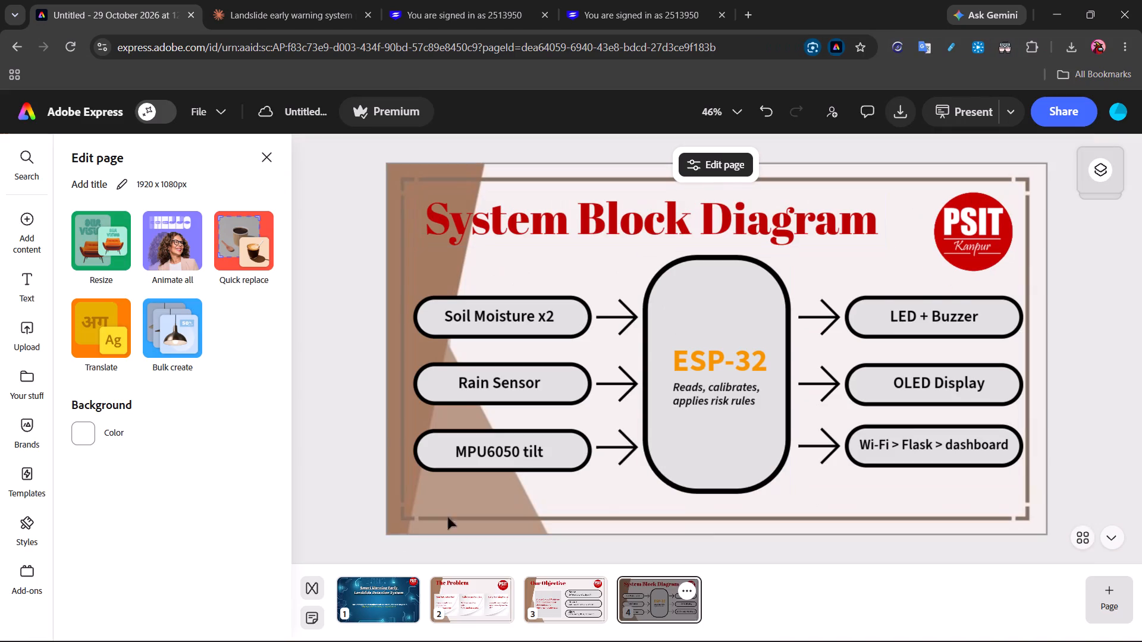
Run the full-screen presentation once more from page 1 to page 4 and exit it.
{"action": "left_click", "coordinate": [372, 600]}
{"action": "left_click", "coordinate": [975, 105]}
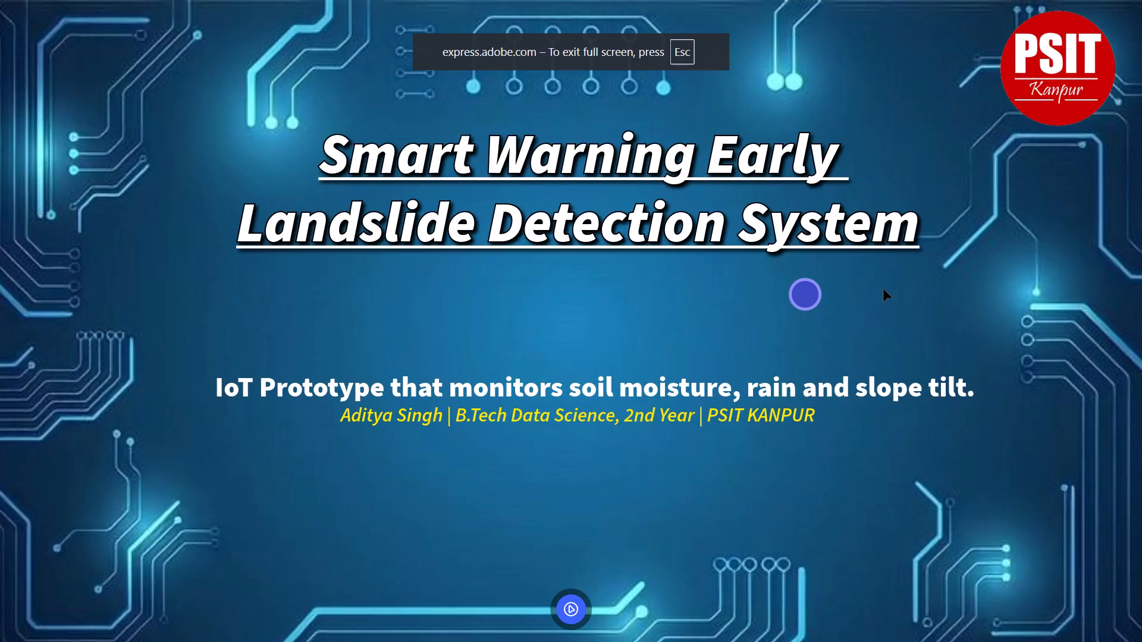
{"action": "left_click", "coordinate": [883, 289]}
{"action": "left_click", "coordinate": [883, 289]}
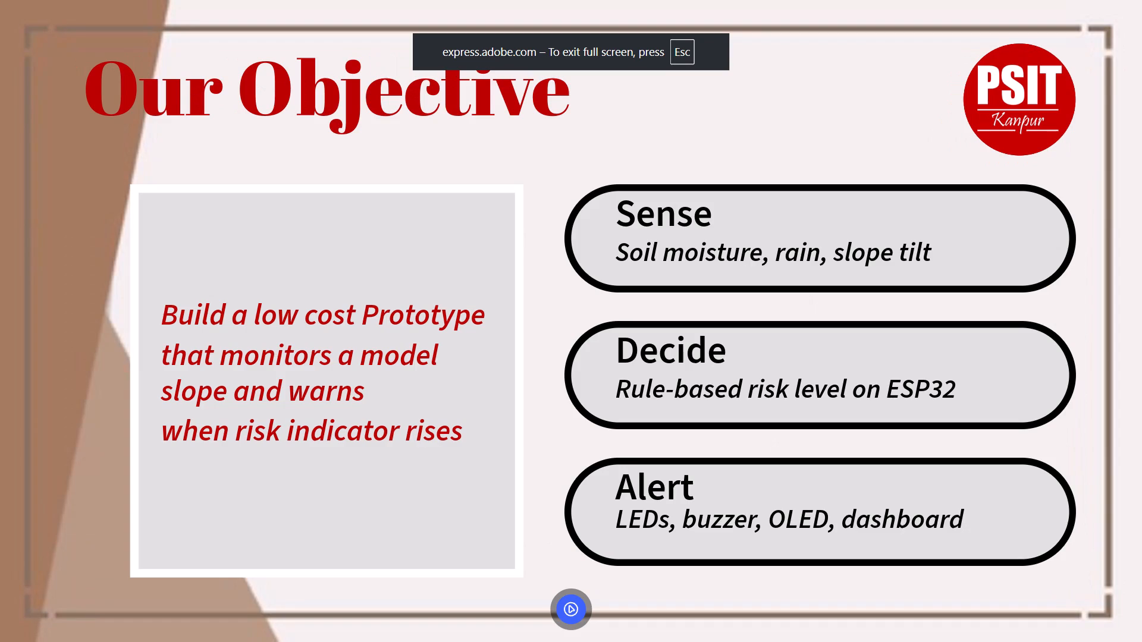
{"action": "left_click", "coordinate": [883, 289]}
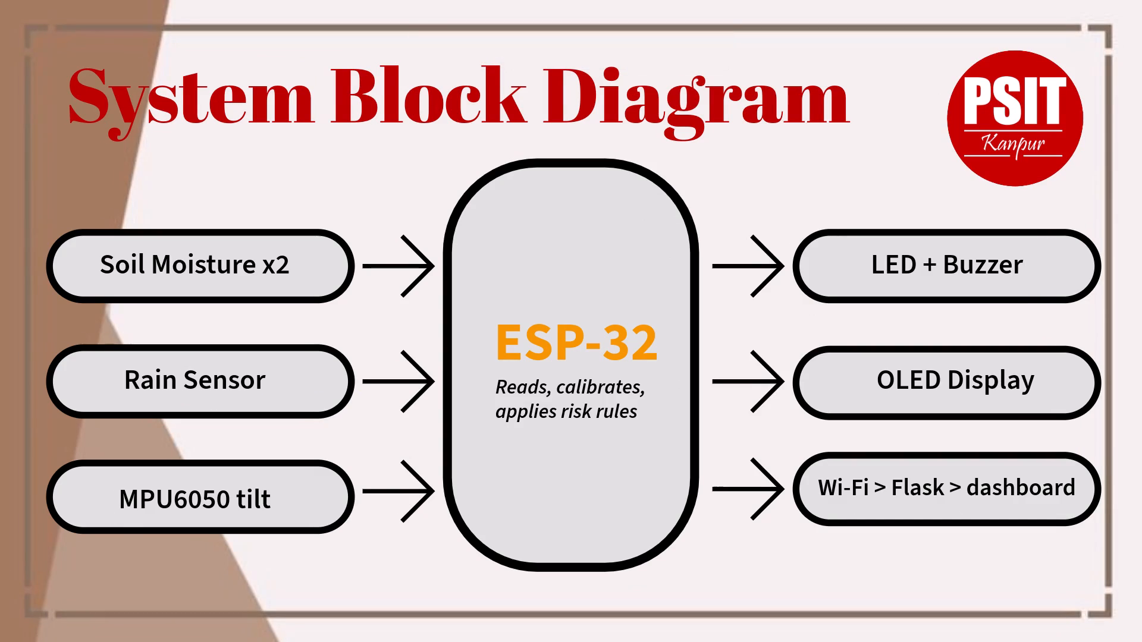
{"action": "key", "text": "Escape"}
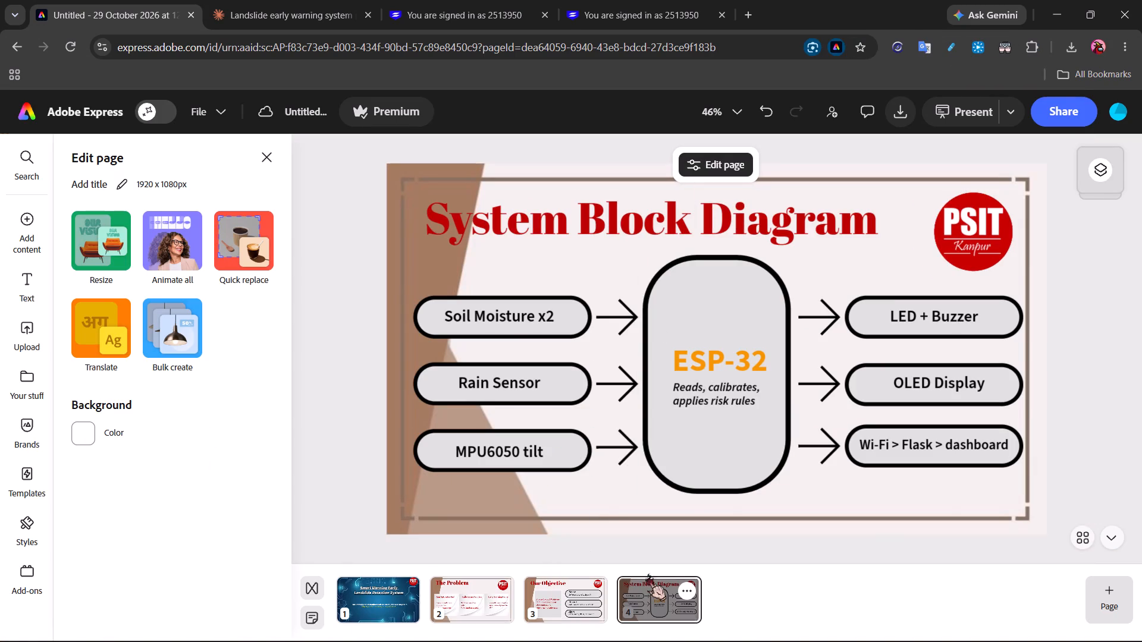
Add two blank pages after page 4 and open page 5 for editing.
{"action": "left_click", "coordinate": [1135, 592]}
{"action": "double_click", "coordinate": [1100, 601]}
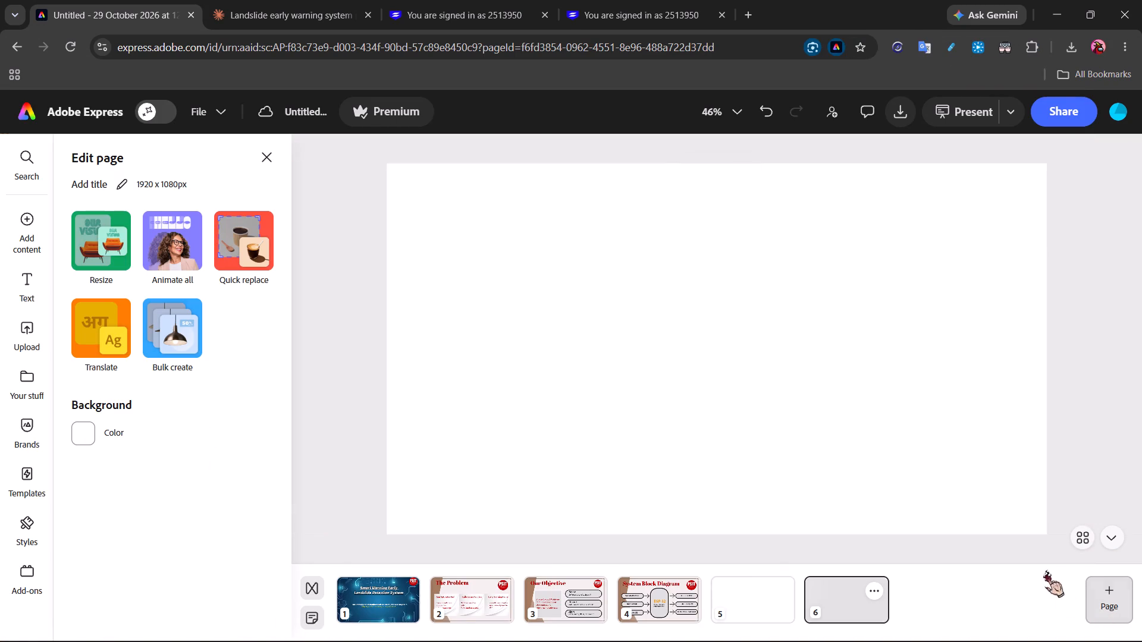
{"action": "left_click", "coordinate": [735, 599]}
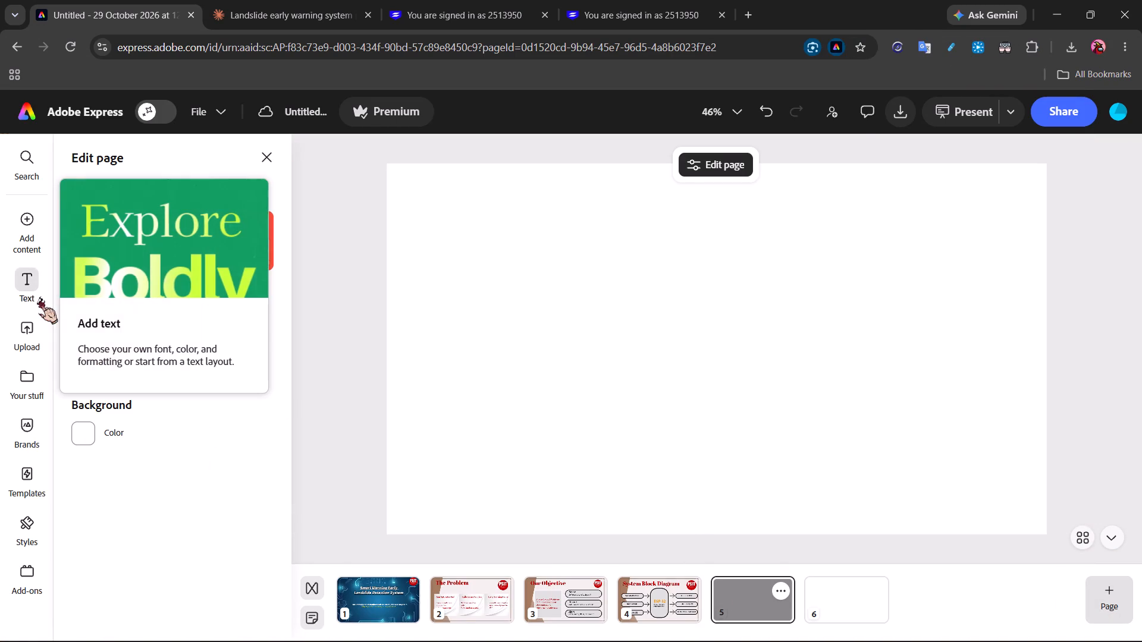
Switch to the example deck in WPS Office and examine the slides following the block diagram, especially the "Components used" table on slide 5.
{"action": "key", "text": "alt+Tab"}
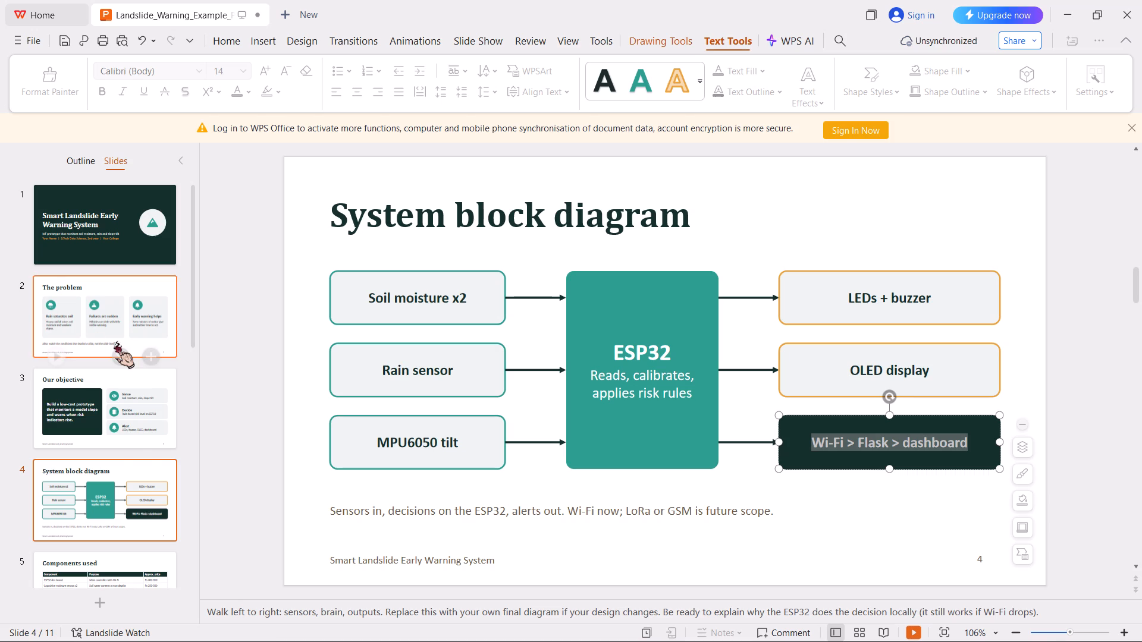
{"action": "scroll", "coordinate": [137, 391], "scroll_direction": "down", "scroll_amount": 11}
{"action": "scroll", "coordinate": [136, 392], "scroll_direction": "up", "scroll_amount": 2}
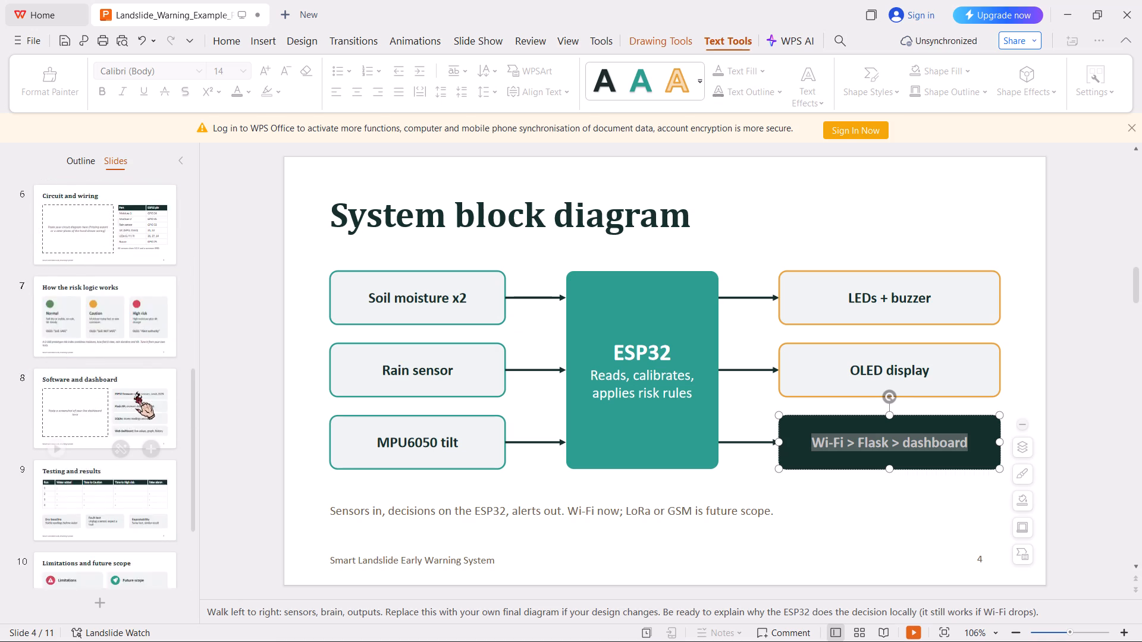
{"action": "scroll", "coordinate": [136, 392], "scroll_direction": "up", "scroll_amount": 3}
{"action": "left_click", "coordinate": [107, 408]}
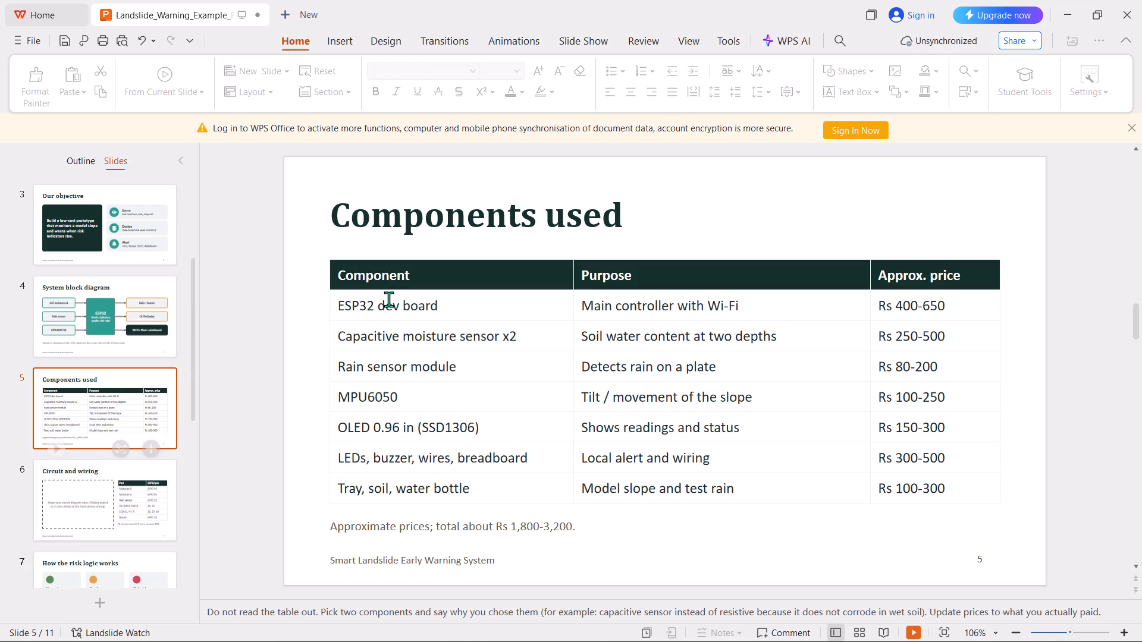
{"action": "scroll", "coordinate": [388, 306], "scroll_direction": "down", "scroll_amount": 2}
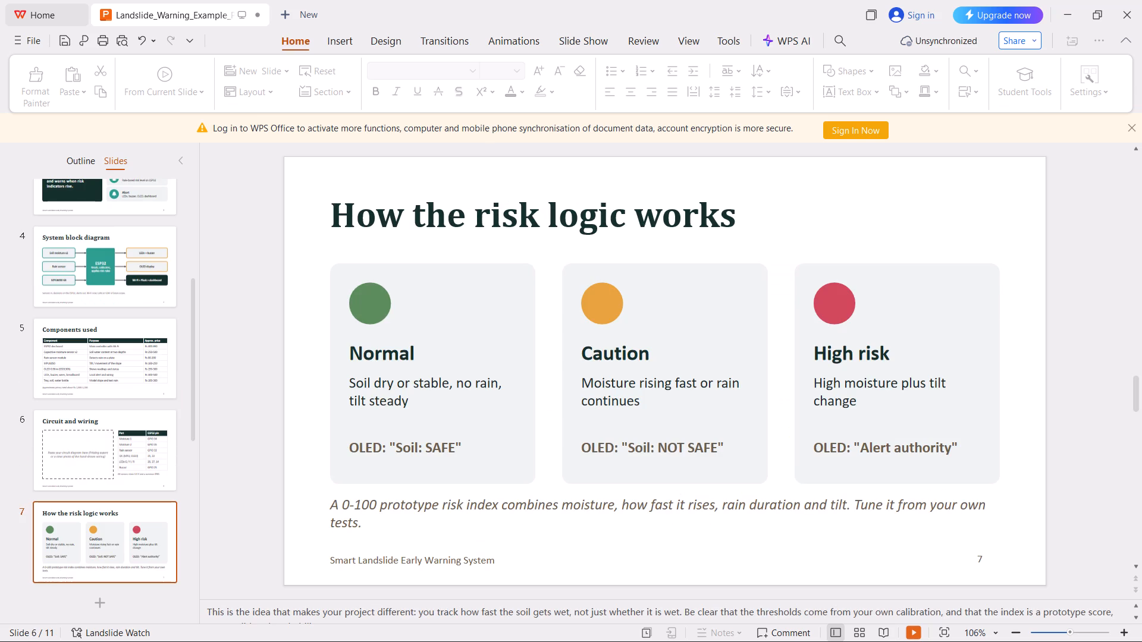
{"action": "scroll", "coordinate": [146, 360], "scroll_direction": "up", "scroll_amount": 1}
{"action": "left_click", "coordinate": [120, 411]}
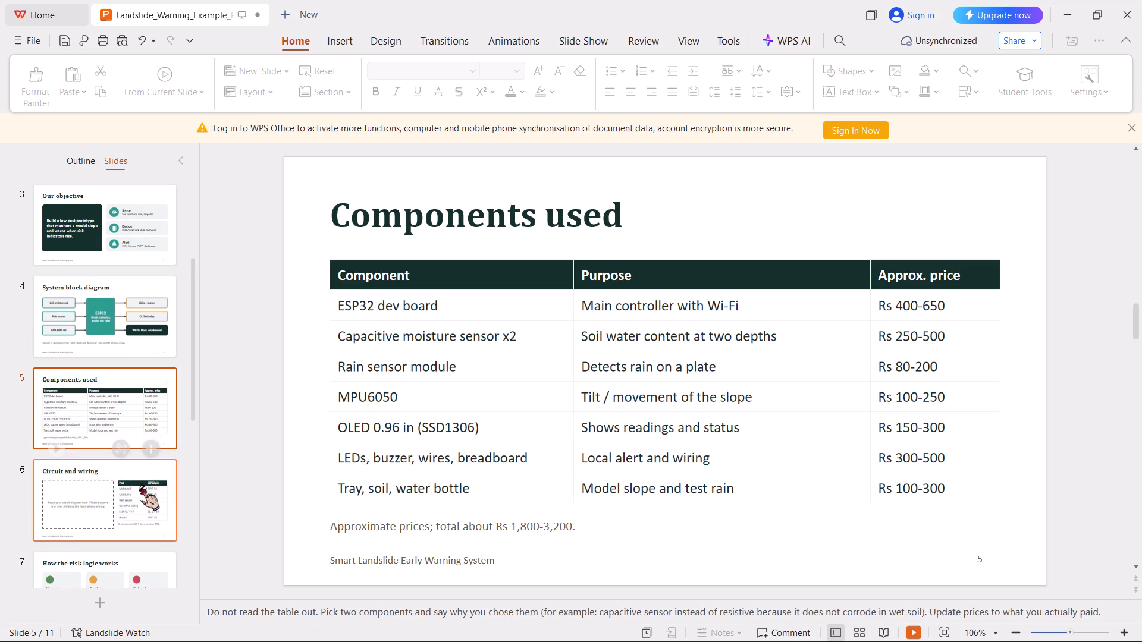
{"action": "left_click", "coordinate": [131, 490]}
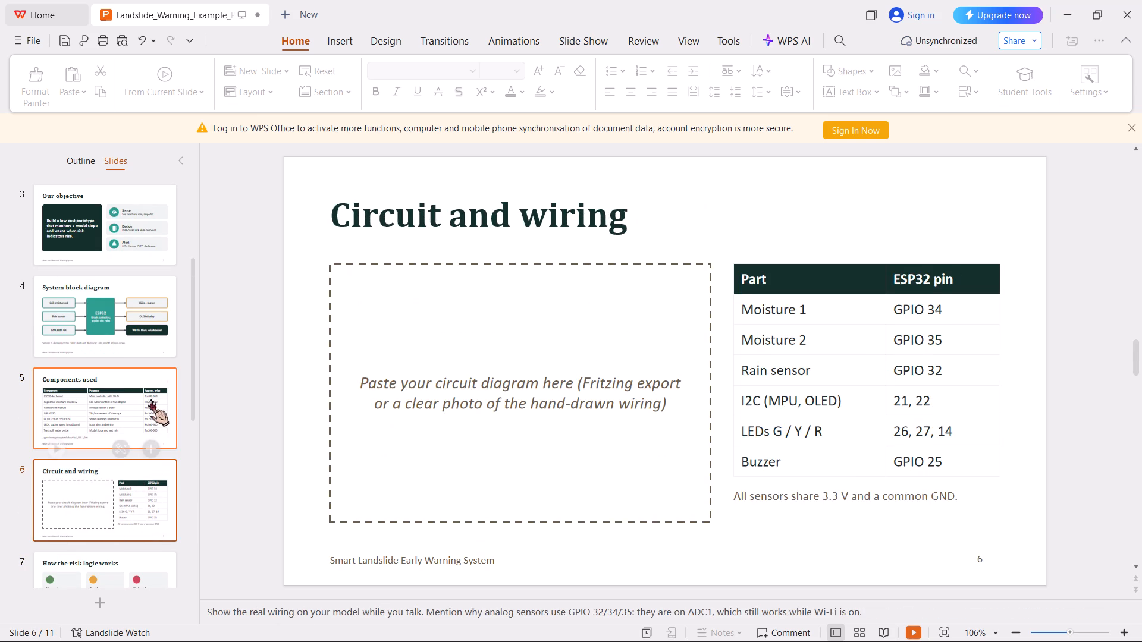
{"action": "left_click", "coordinate": [150, 395]}
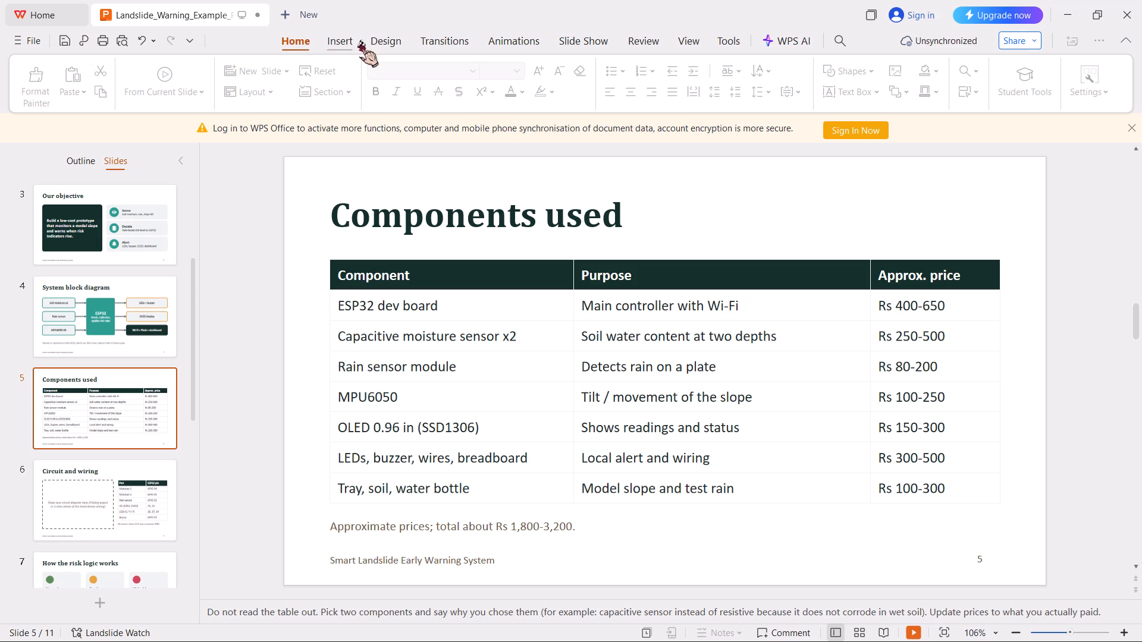
{"action": "left_click", "coordinate": [749, 153]}
{"action": "left_click", "coordinate": [761, 182]}
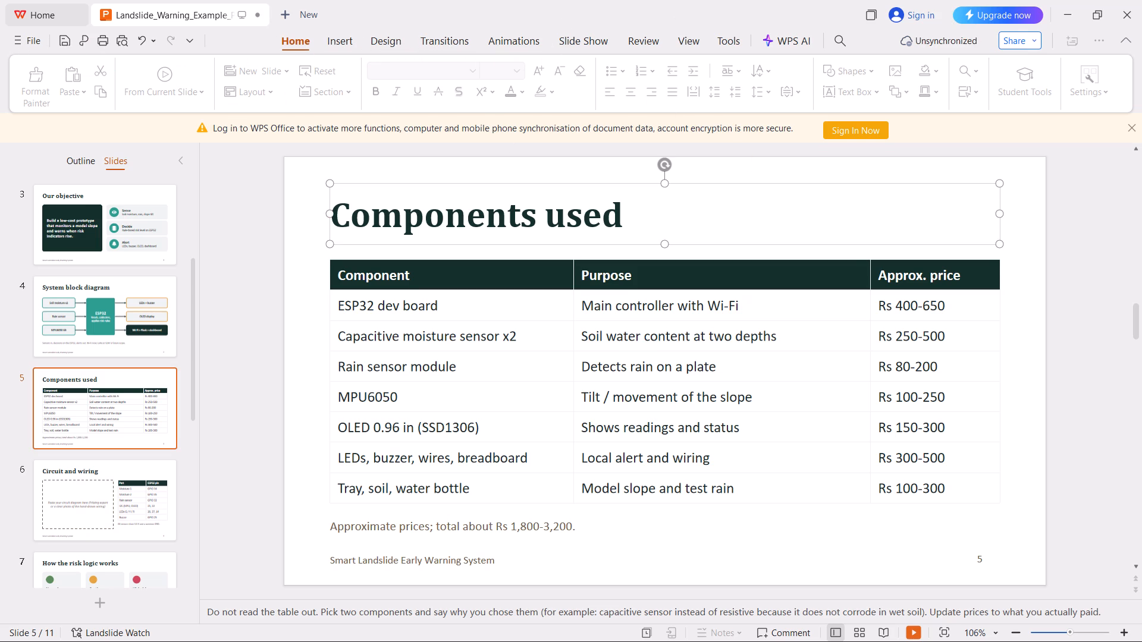
{"action": "left_click", "coordinate": [1005, 531]}
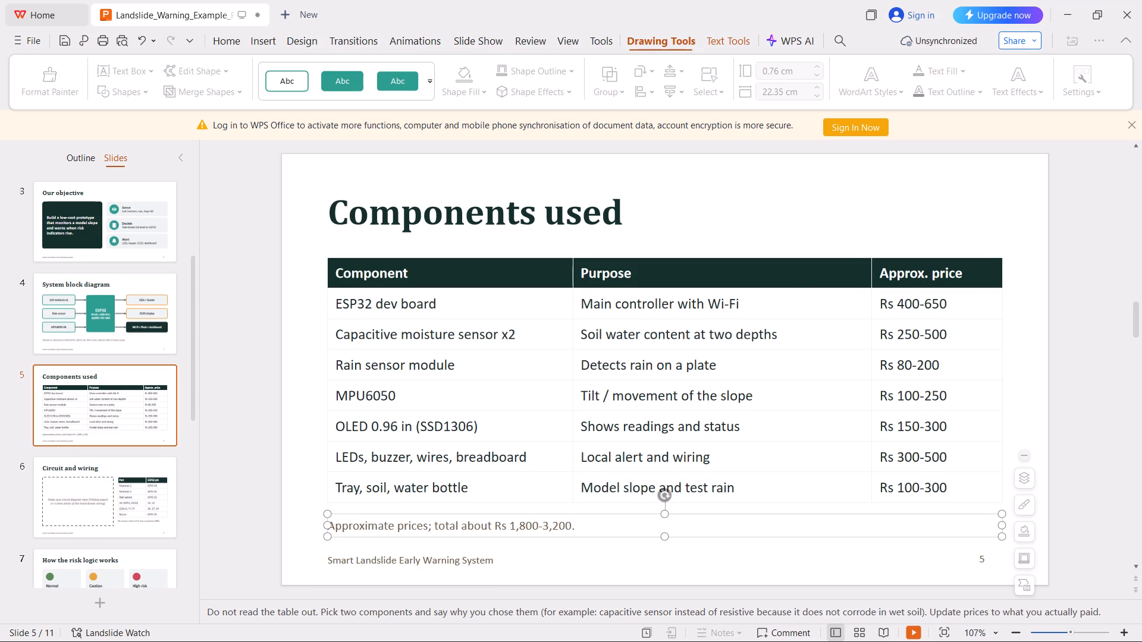
{"action": "left_click", "coordinate": [898, 553]}
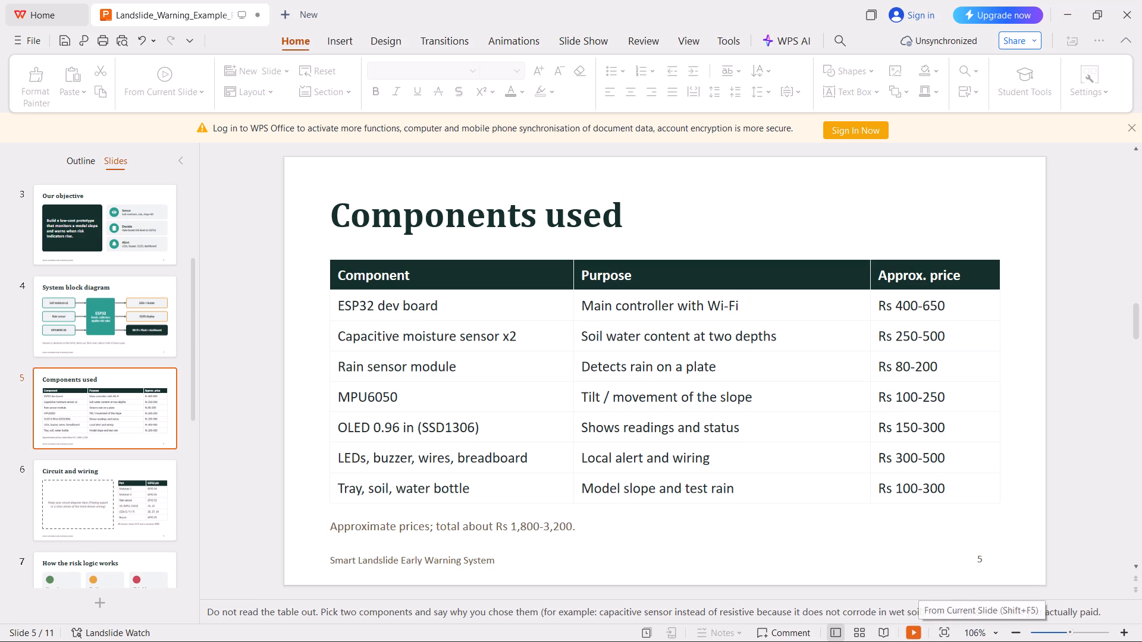
Examine the example deck's Components used, Circuit and wiring, and How the risk logic works slides full screen, and browse its slide list.
{"action": "left_click", "coordinate": [916, 633]}
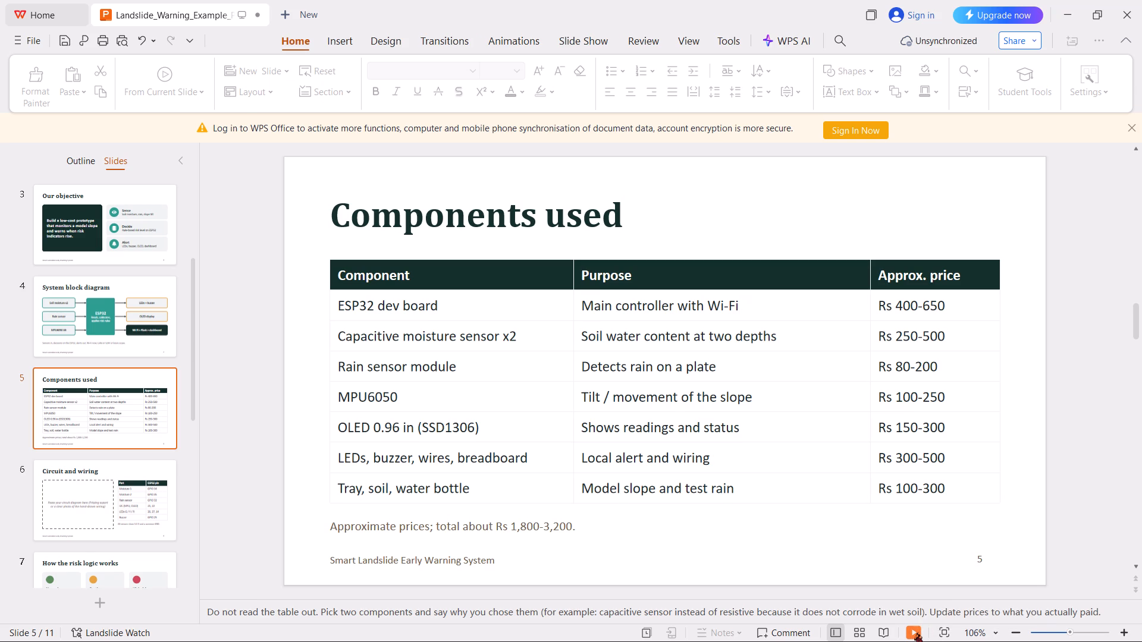
{"action": "left_click", "coordinate": [669, 408]}
{"action": "left_click", "coordinate": [676, 373]}
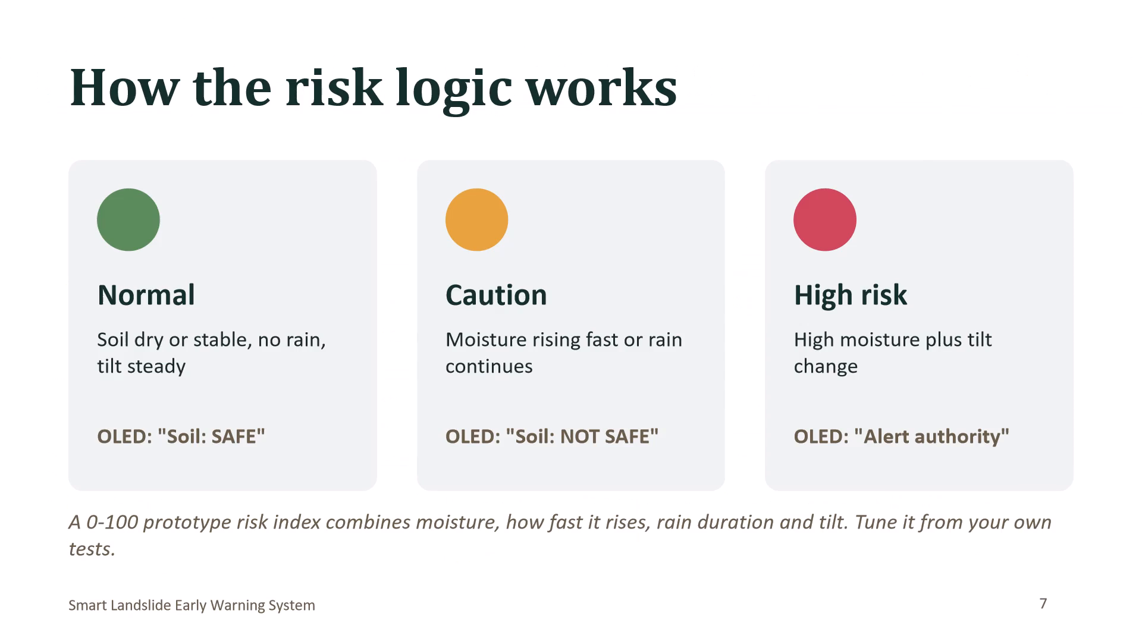
{"action": "key", "text": "Escape"}
{"action": "left_click", "coordinate": [81, 343]}
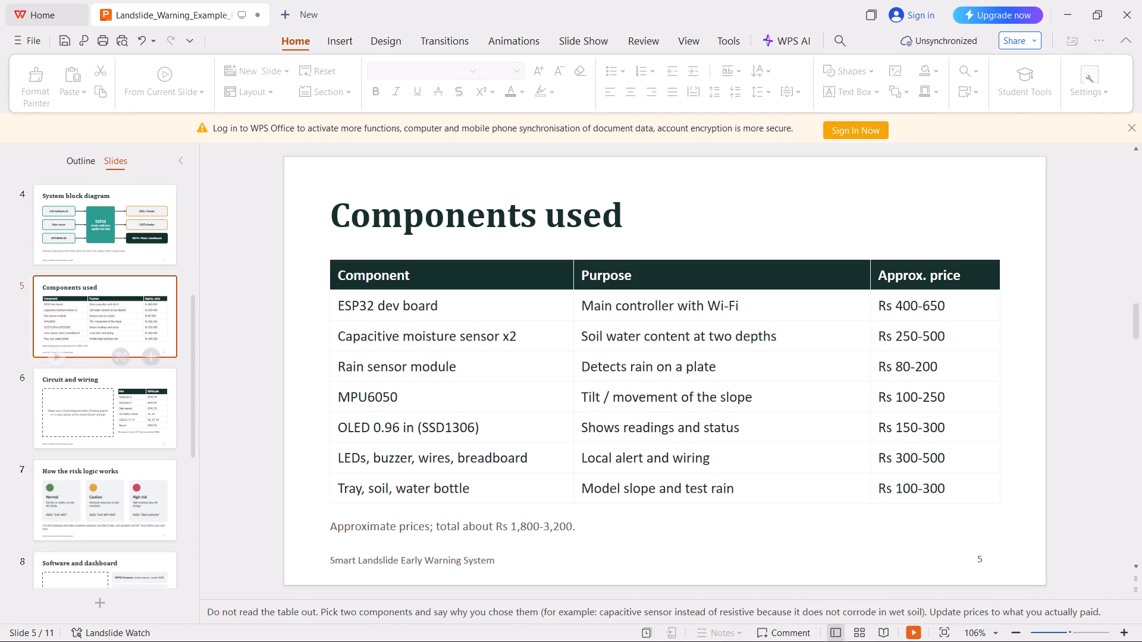
{"action": "left_click", "coordinate": [914, 638]}
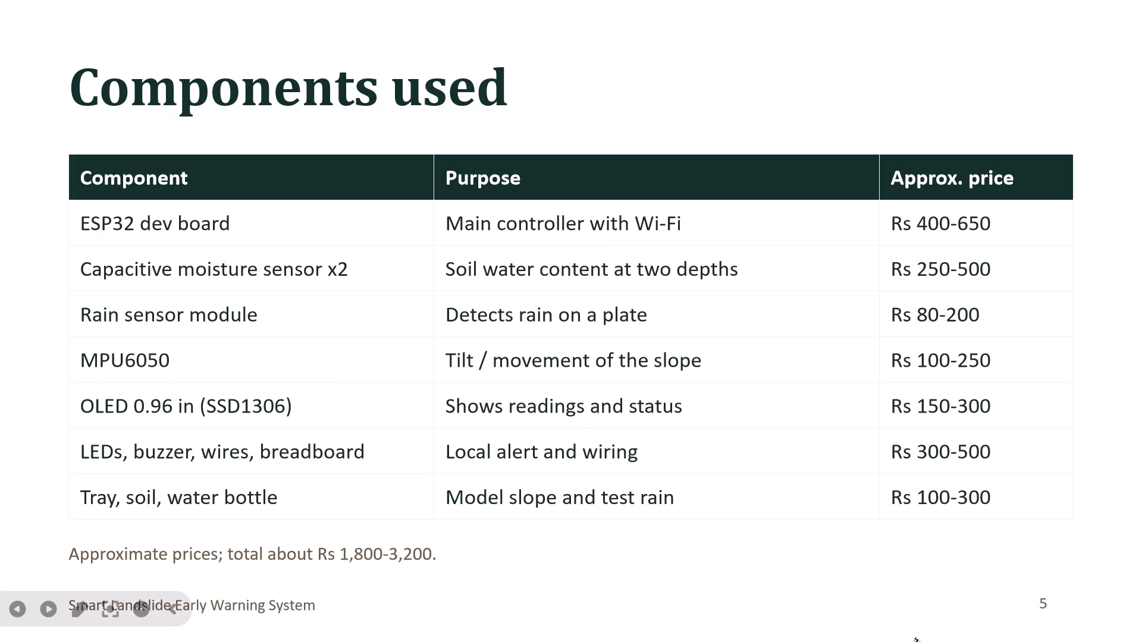
{"action": "left_click", "coordinate": [931, 567]}
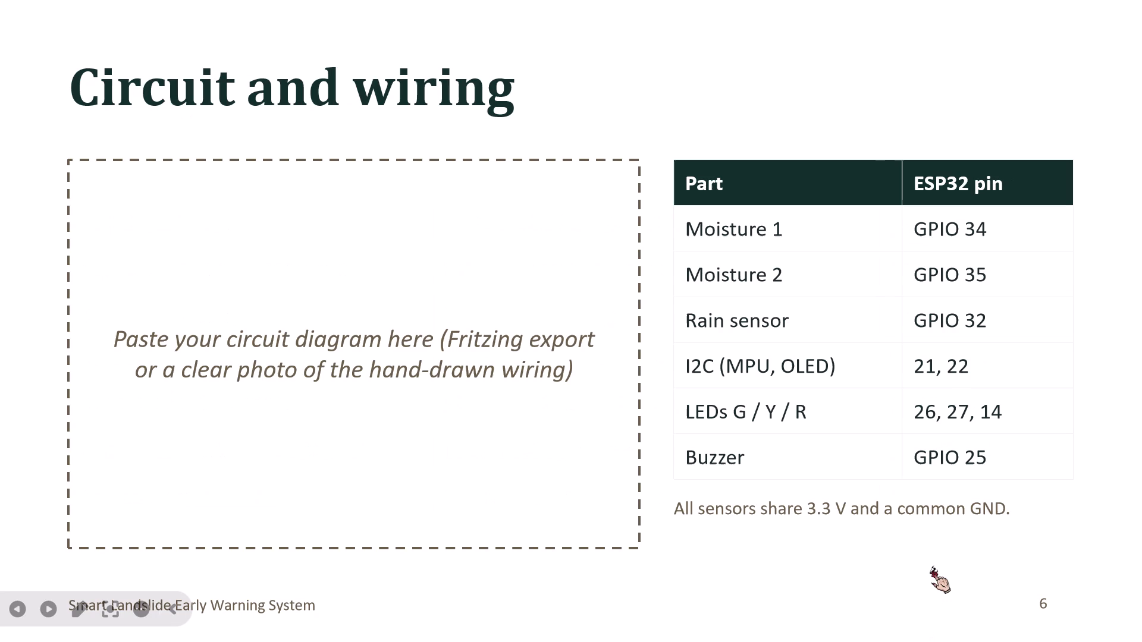
{"action": "key", "text": "Escape"}
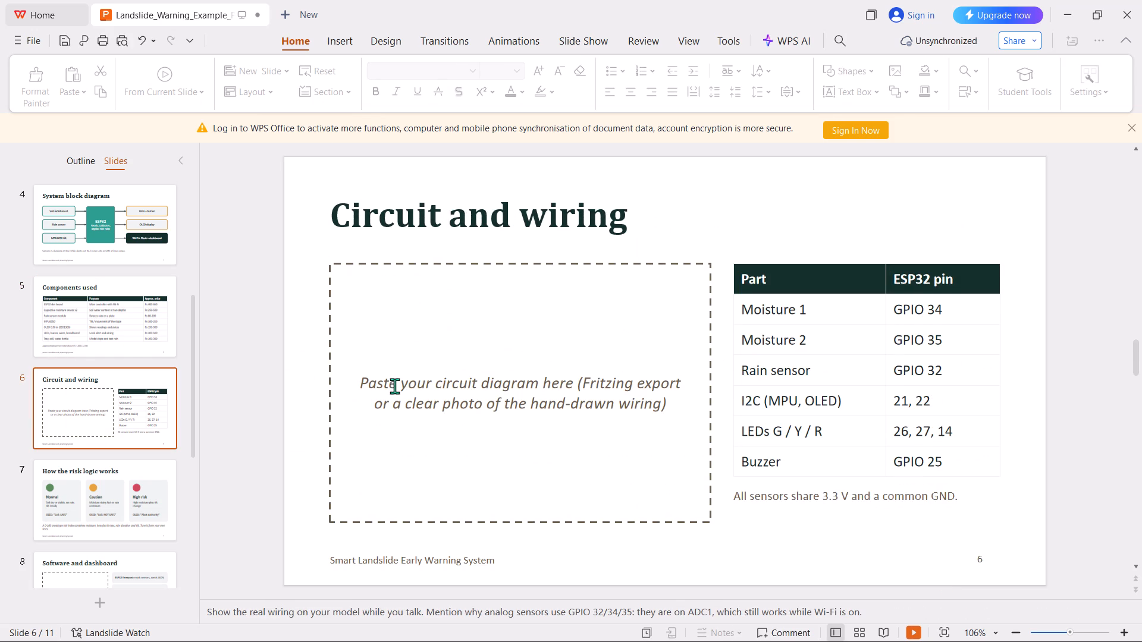
{"action": "left_click", "coordinate": [110, 321]}
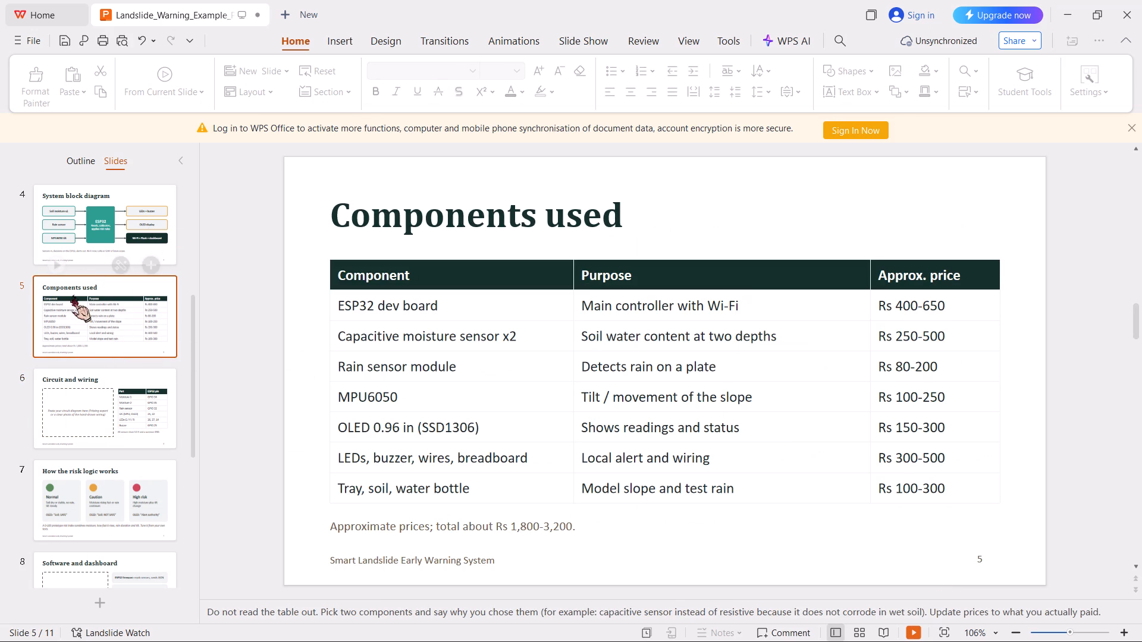
{"action": "left_click", "coordinate": [71, 296]}
{"action": "left_click", "coordinate": [189, 83]}
{"action": "scroll", "coordinate": [196, 211], "scroll_direction": "up", "scroll_amount": 3}
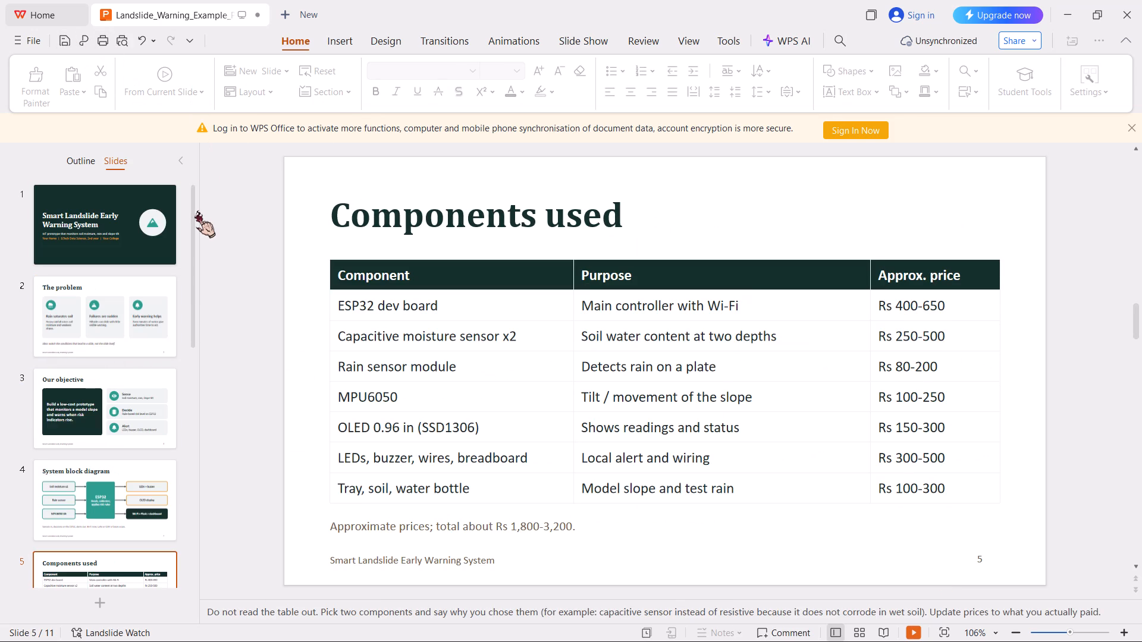
{"action": "scroll", "coordinate": [196, 211], "scroll_direction": "up", "scroll_amount": 1}
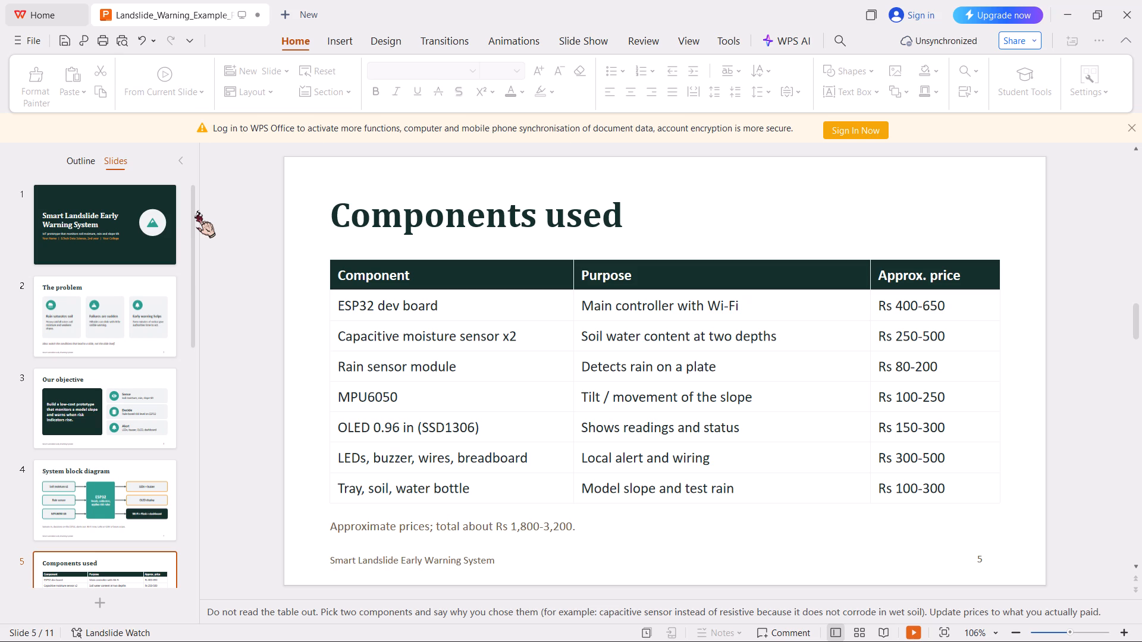
{"action": "left_click", "coordinate": [73, 241]}
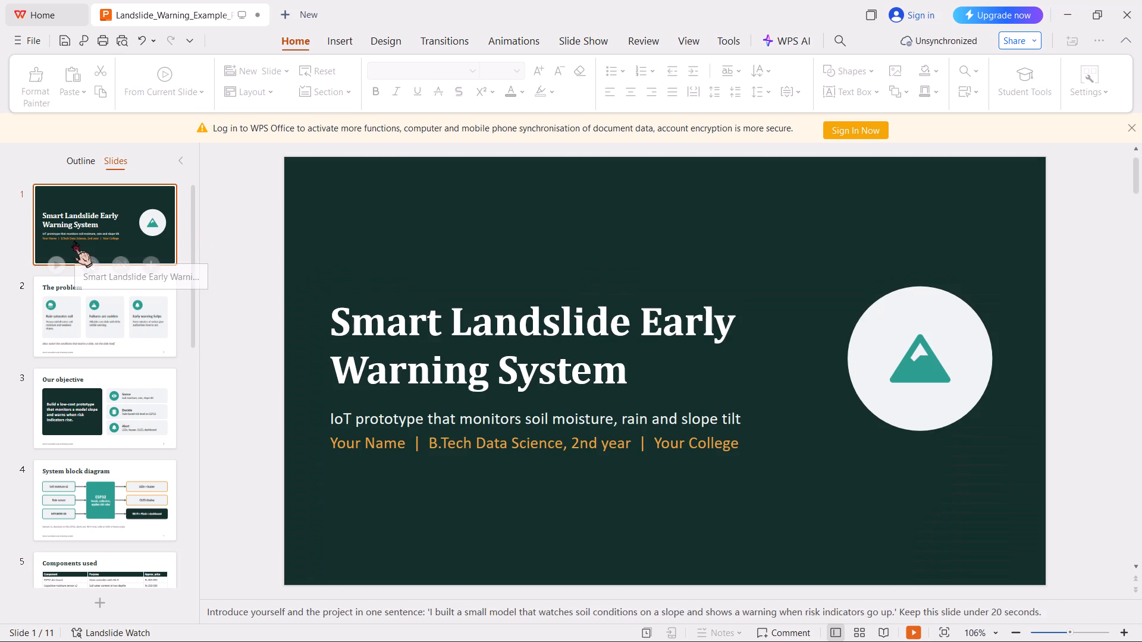
{"action": "scroll", "coordinate": [102, 454], "scroll_direction": "down", "scroll_amount": 1}
Show the example deck's slide 5, Components used, full screen, capture a screenshot of it, and exit the show.
{"action": "left_click", "coordinate": [105, 470]}
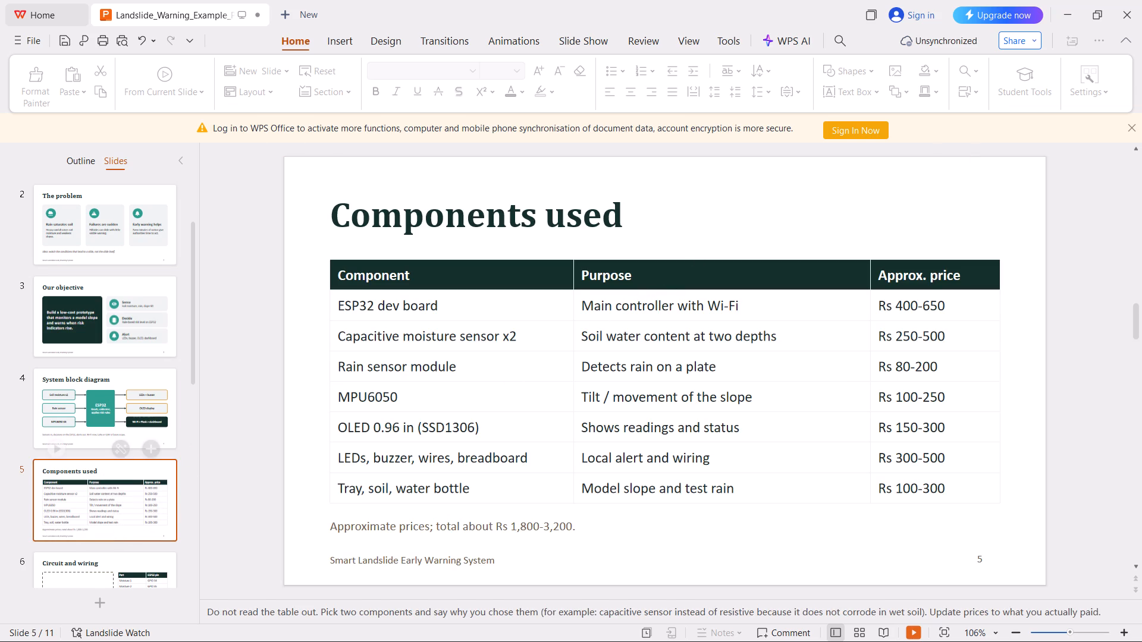
{"action": "left_click", "coordinate": [580, 36]}
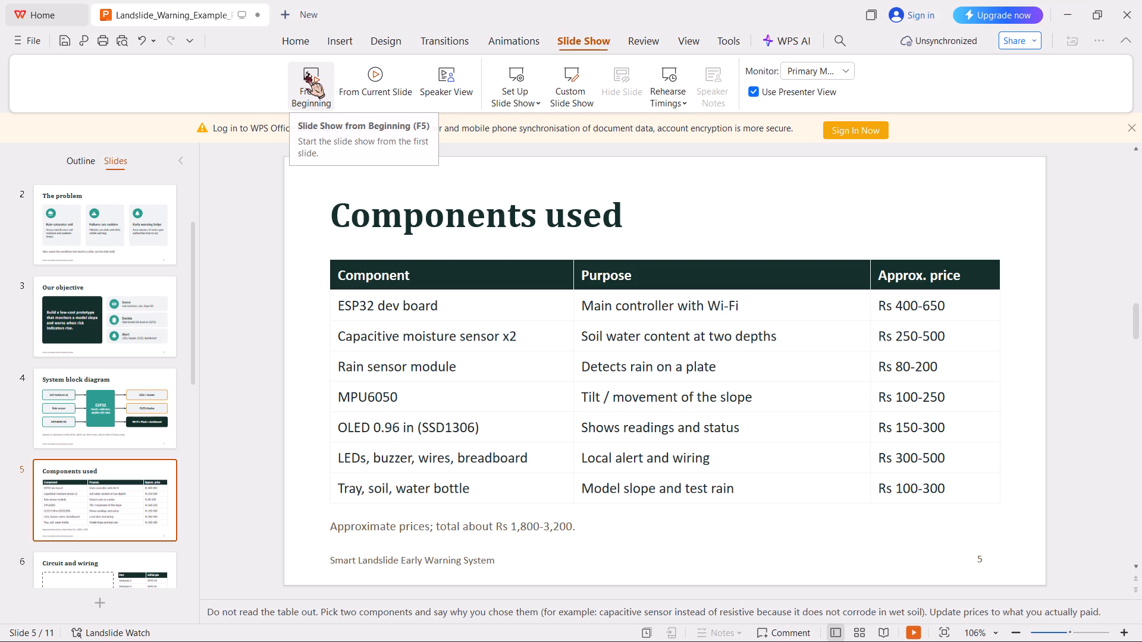
{"action": "left_click", "coordinate": [402, 70]}
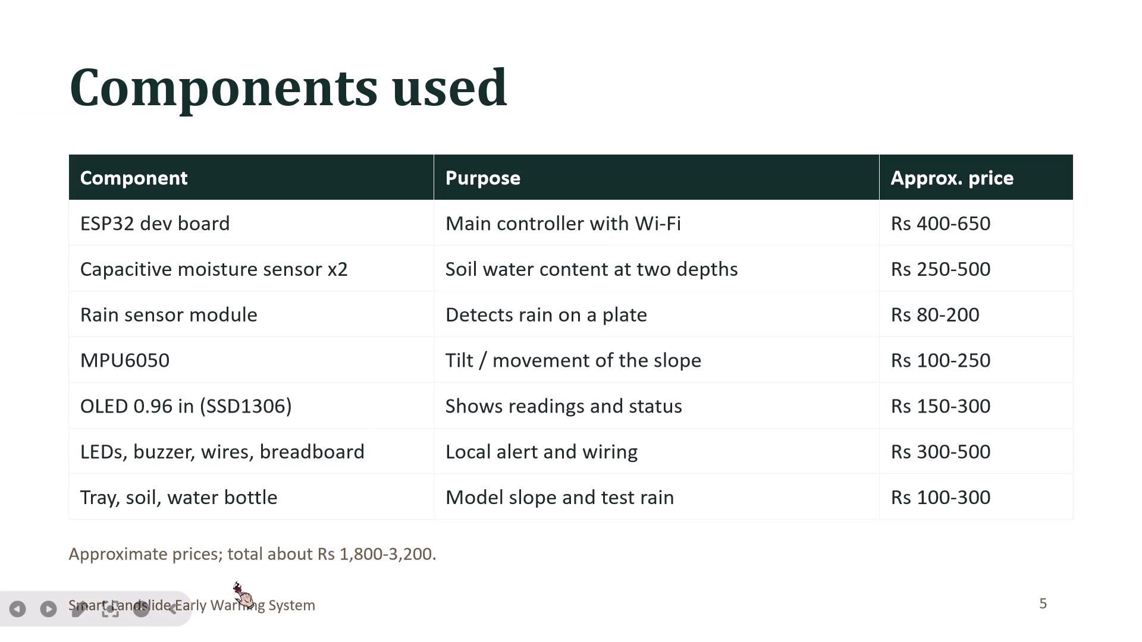
{"action": "left_click", "coordinate": [180, 605]}
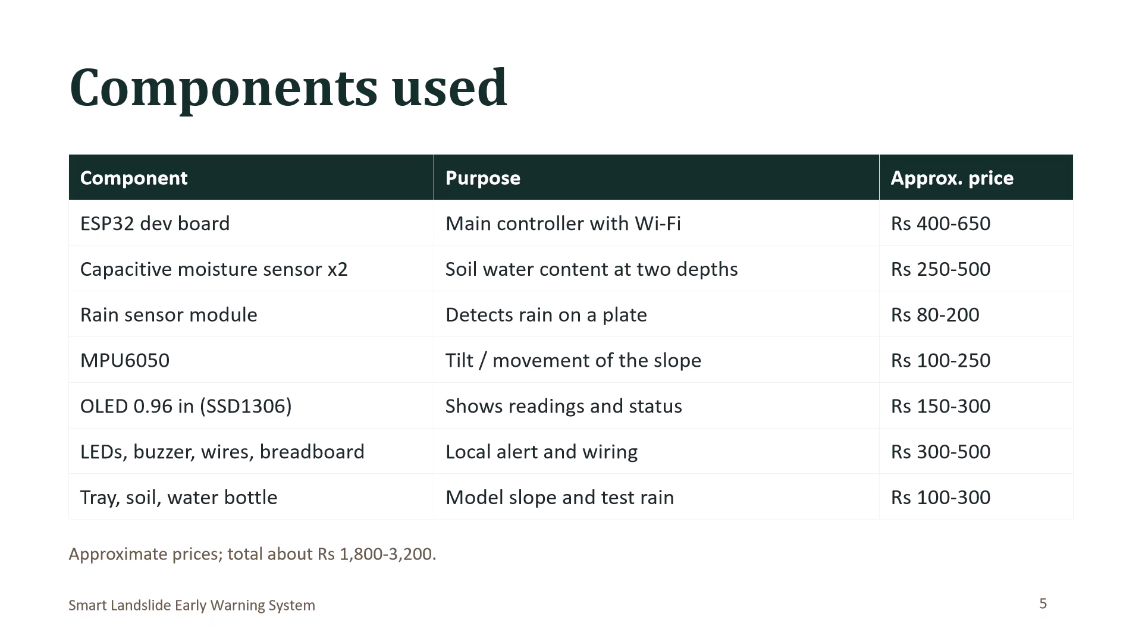
{"action": "key", "text": "super+Print"}
{"action": "key", "text": "Escape"}
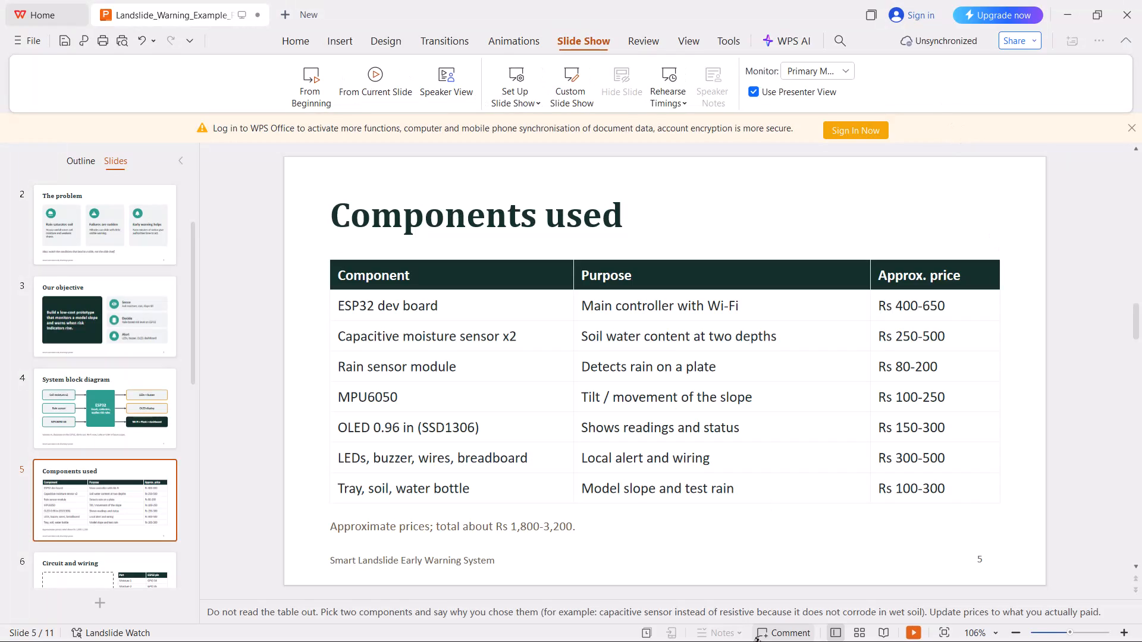
Switch to Adobe Express and upload Screenshot (83), the Components used slide, from the Pictures Screenshots folder onto page 5.
{"action": "key", "text": "alt+Tab"}
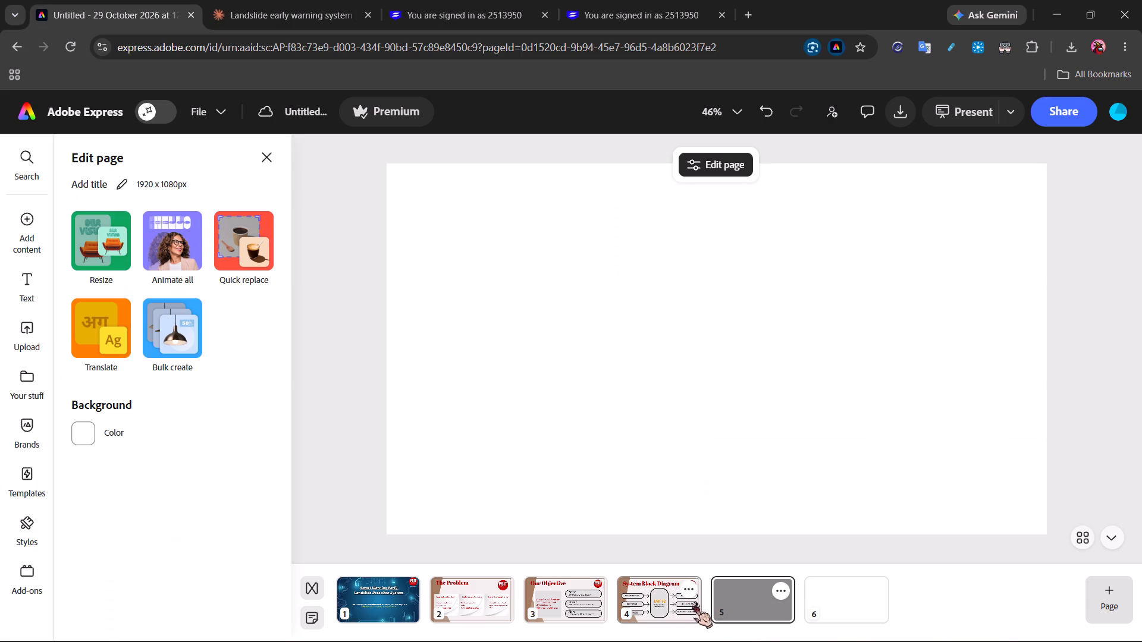
{"action": "left_click", "coordinate": [745, 596]}
{"action": "left_click", "coordinate": [27, 346]}
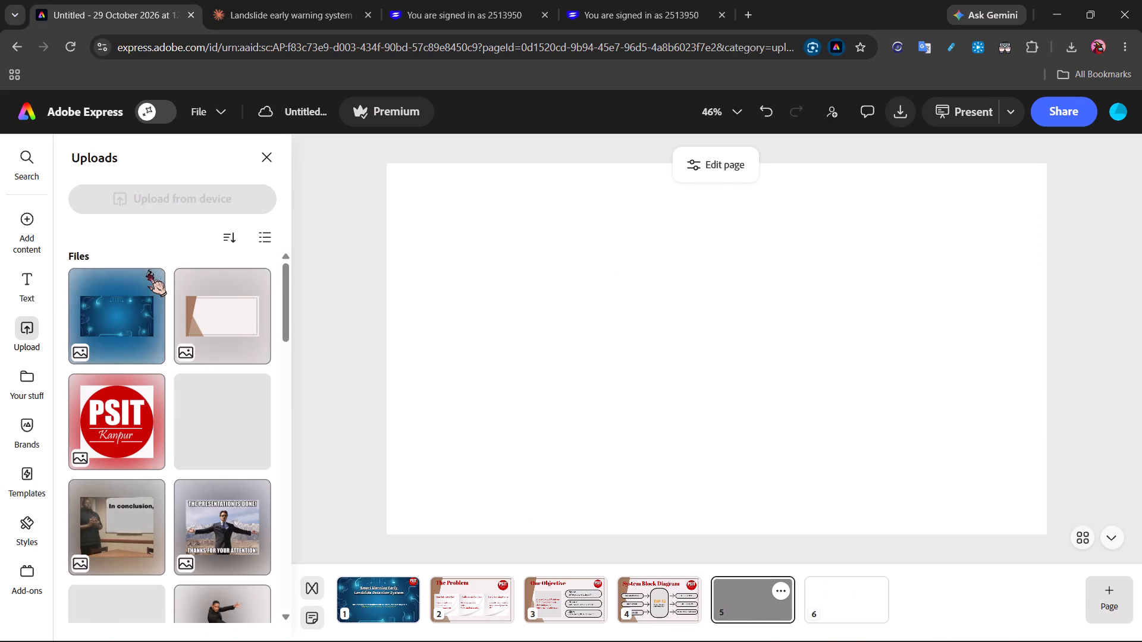
{"action": "left_click", "coordinate": [181, 191]}
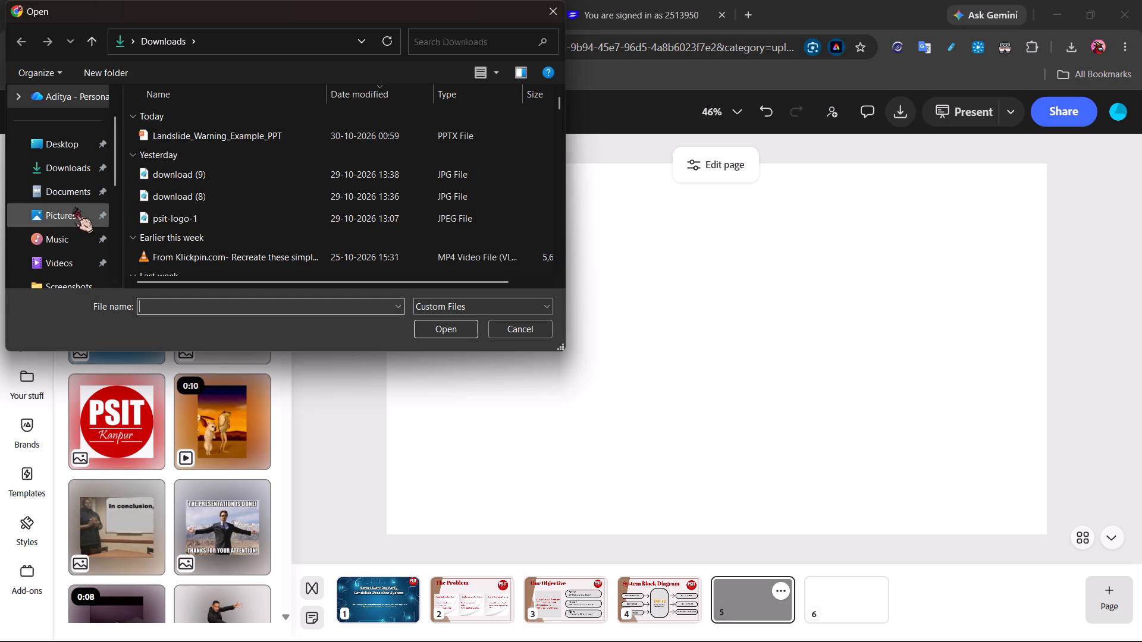
{"action": "left_click", "coordinate": [71, 215]}
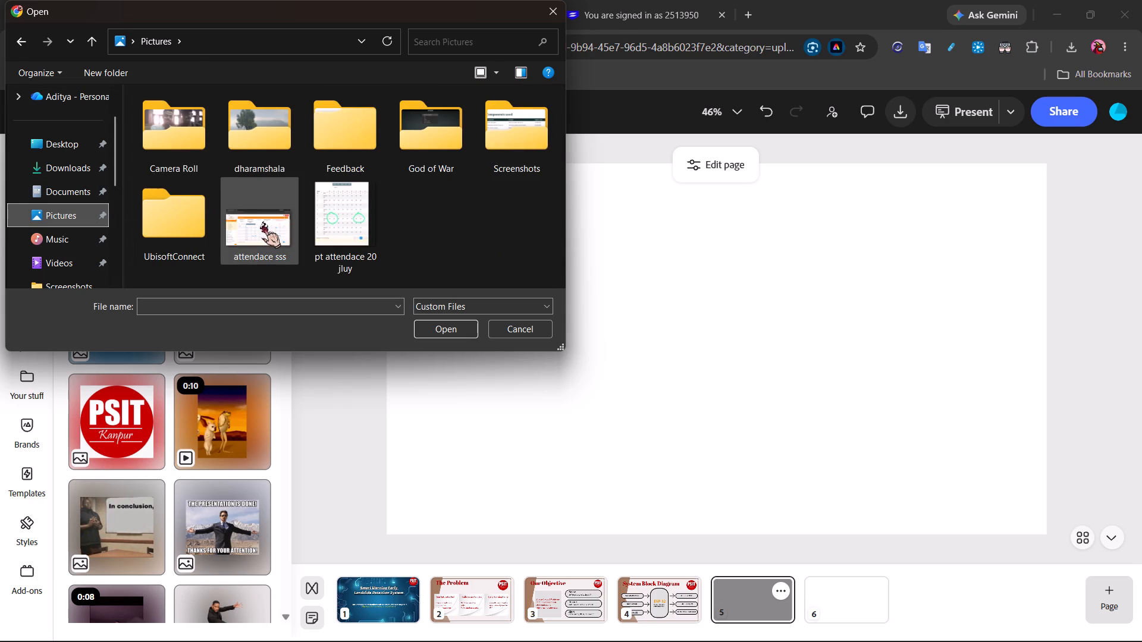
{"action": "double_click", "coordinate": [482, 124]}
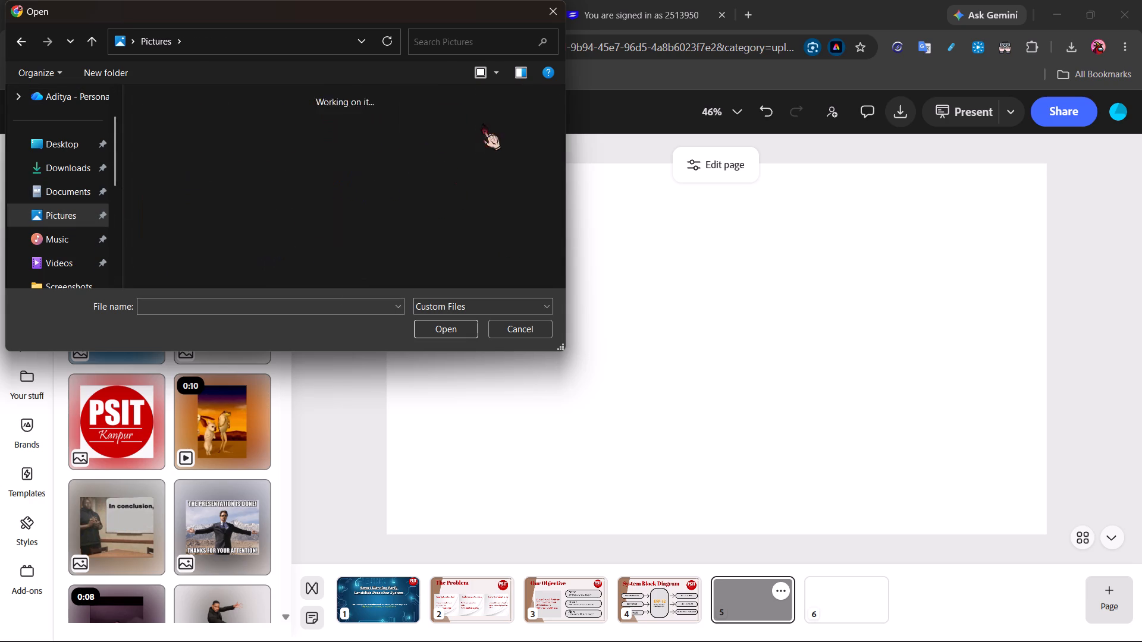
{"action": "scroll", "coordinate": [414, 169], "scroll_direction": "down", "scroll_amount": 20}
{"action": "scroll", "coordinate": [415, 170], "scroll_direction": "up", "scroll_amount": 1}
{"action": "scroll", "coordinate": [415, 170], "scroll_direction": "down", "scroll_amount": 2}
{"action": "scroll", "coordinate": [415, 170], "scroll_direction": "up", "scroll_amount": 1}
{"action": "scroll", "coordinate": [415, 170], "scroll_direction": "down", "scroll_amount": 7}
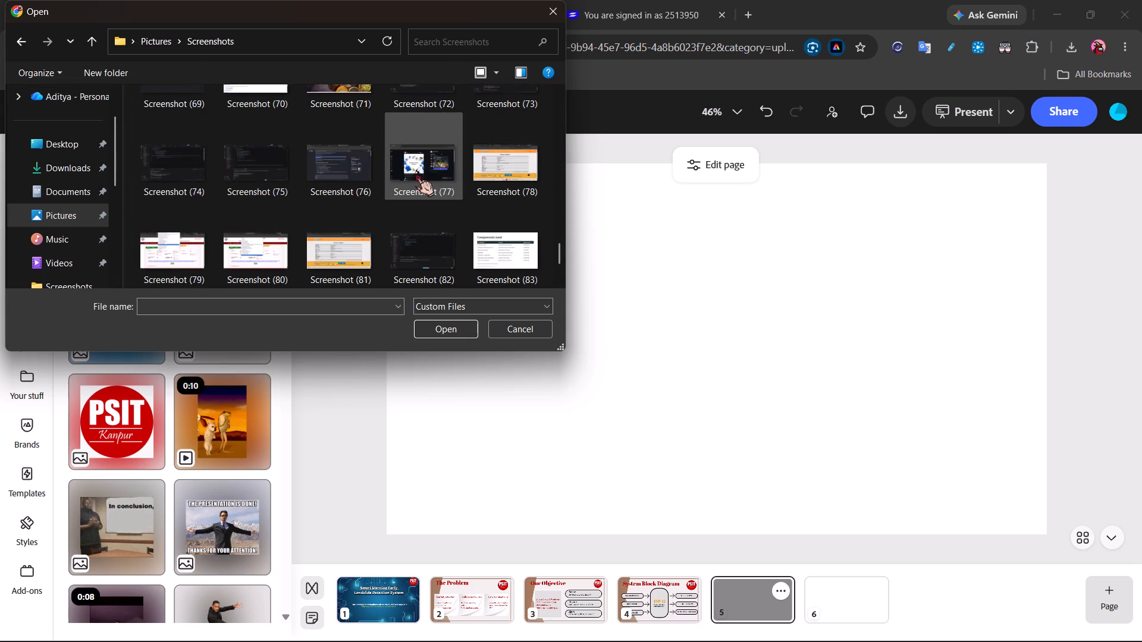
{"action": "scroll", "coordinate": [415, 170], "scroll_direction": "down", "scroll_amount": 2}
{"action": "scroll", "coordinate": [415, 170], "scroll_direction": "up", "scroll_amount": 1}
{"action": "scroll", "coordinate": [415, 170], "scroll_direction": "down", "scroll_amount": 1}
{"action": "scroll", "coordinate": [415, 170], "scroll_direction": "up", "scroll_amount": 1}
{"action": "scroll", "coordinate": [415, 170], "scroll_direction": "down", "scroll_amount": 5}
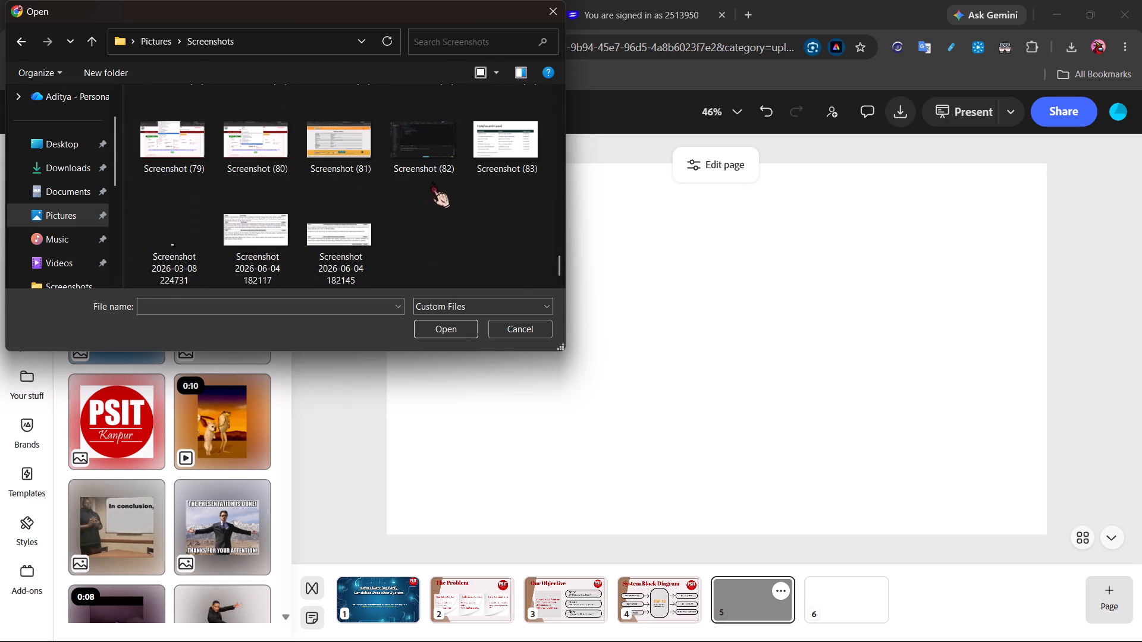
{"action": "left_click", "coordinate": [487, 150]}
{"action": "left_click", "coordinate": [454, 323]}
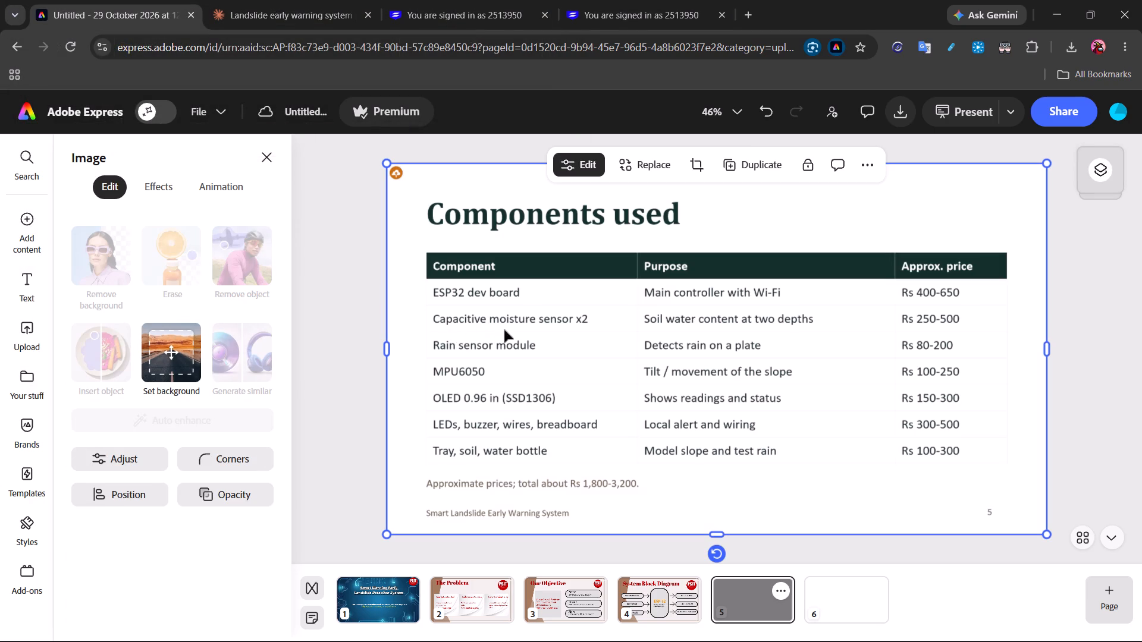
{"action": "left_click", "coordinate": [1141, 422]}
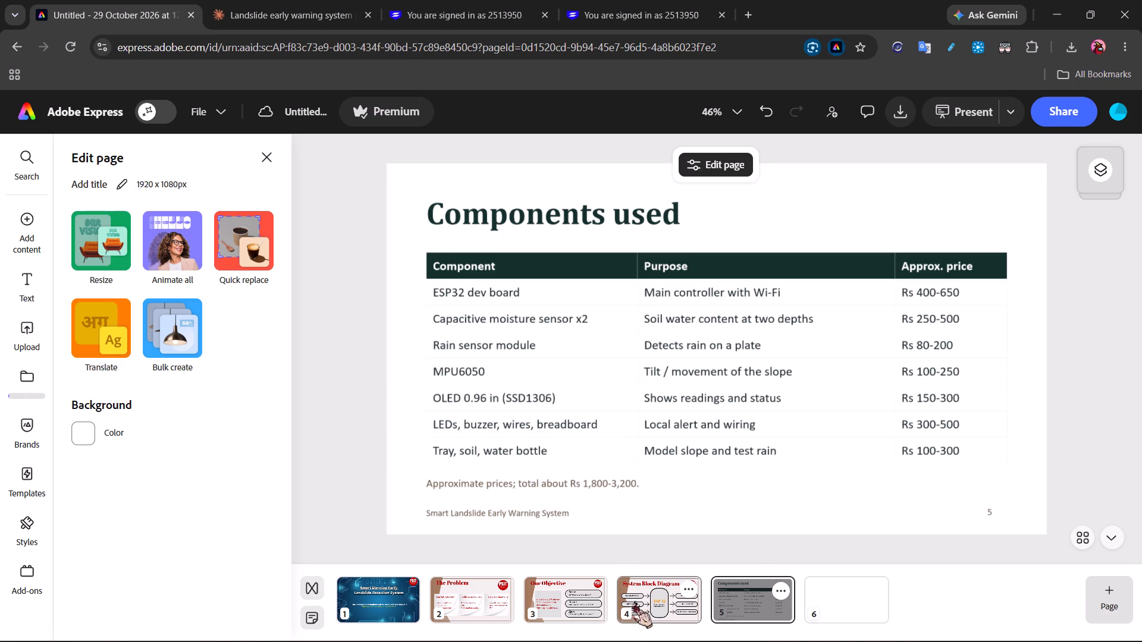
Add the uploaded PSIT Kanpur logo to page 5 and remove its background.
{"action": "left_click", "coordinate": [33, 322]}
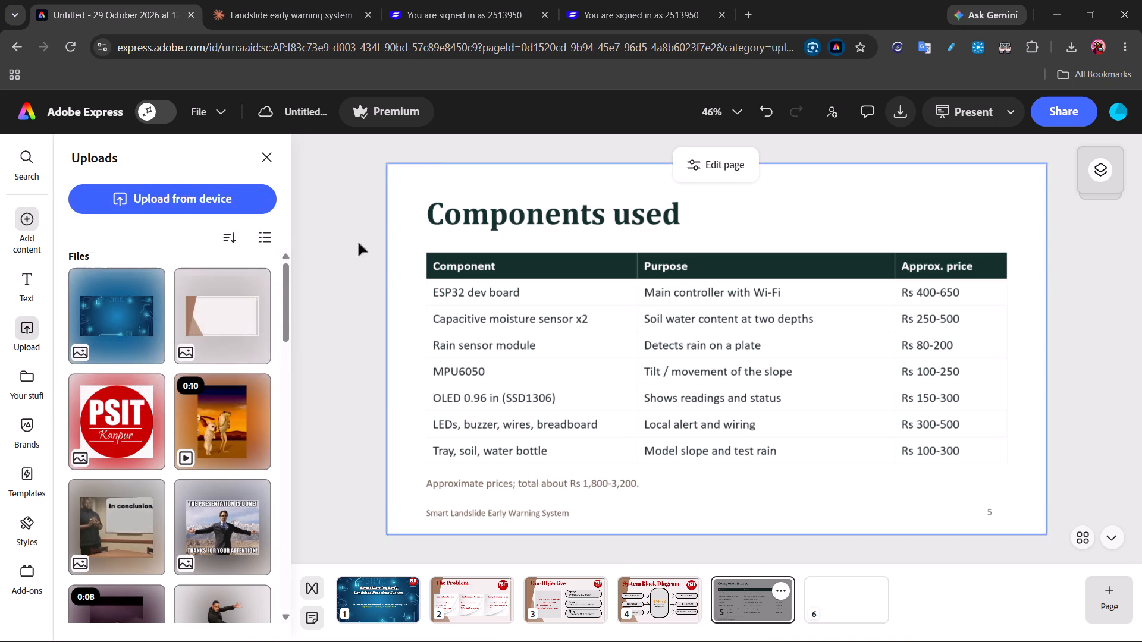
{"action": "left_click", "coordinate": [120, 407]}
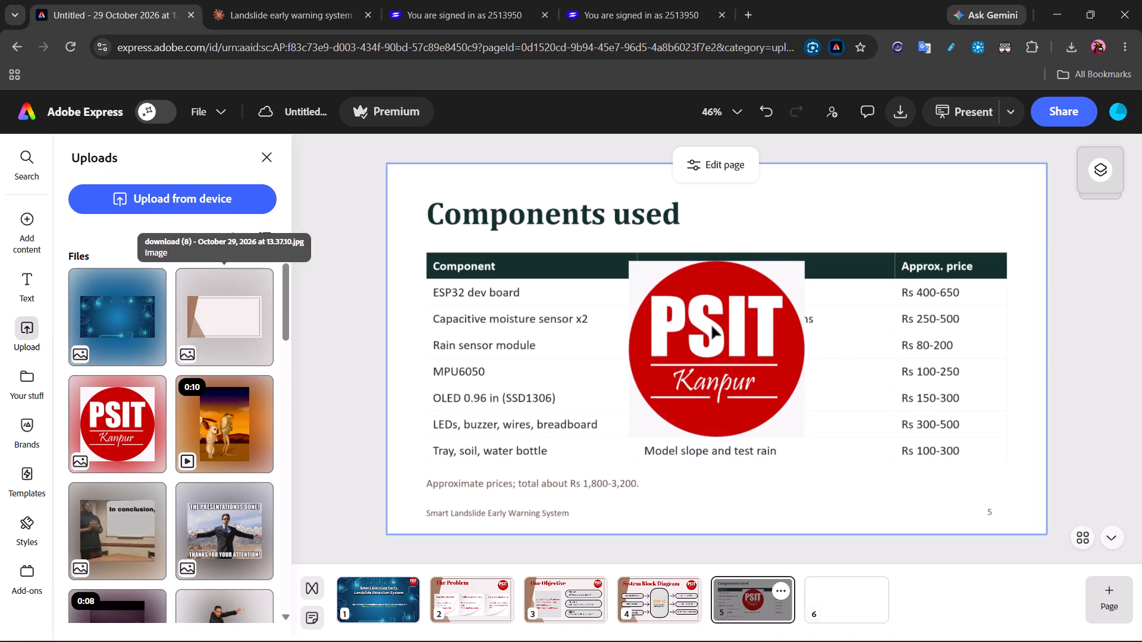
{"action": "left_click", "coordinate": [712, 326]}
{"action": "left_click", "coordinate": [105, 278]}
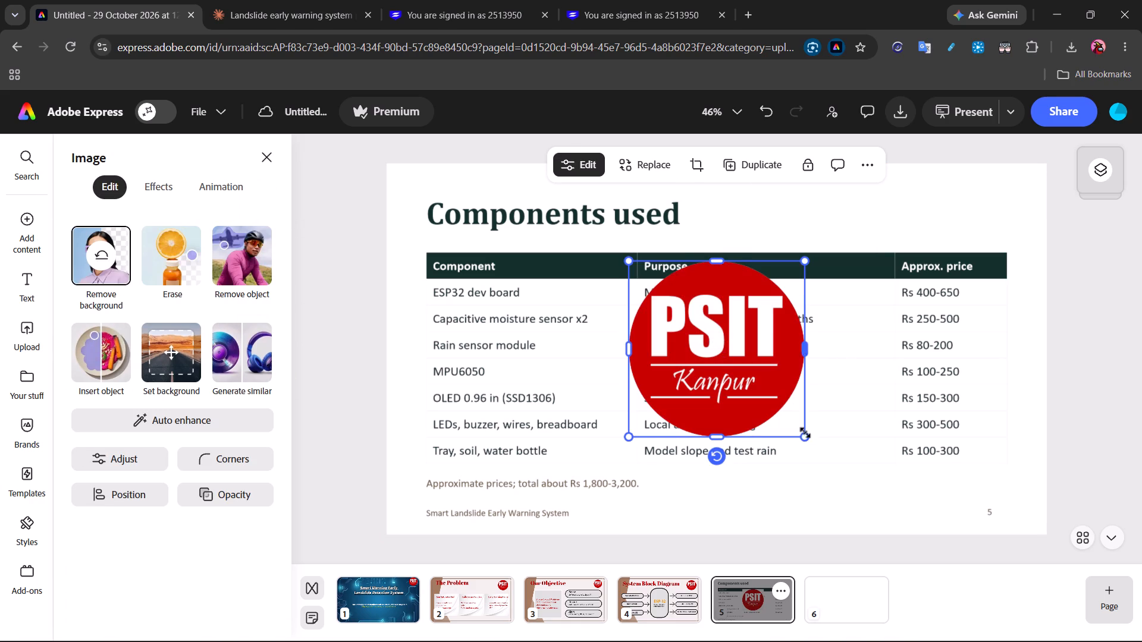
Shrink the PSIT logo and place it in page 5's top-right corner, above the Approx. price column.
{"action": "left_click_drag", "start_coordinate": [804, 435], "coordinate": [728, 354]}
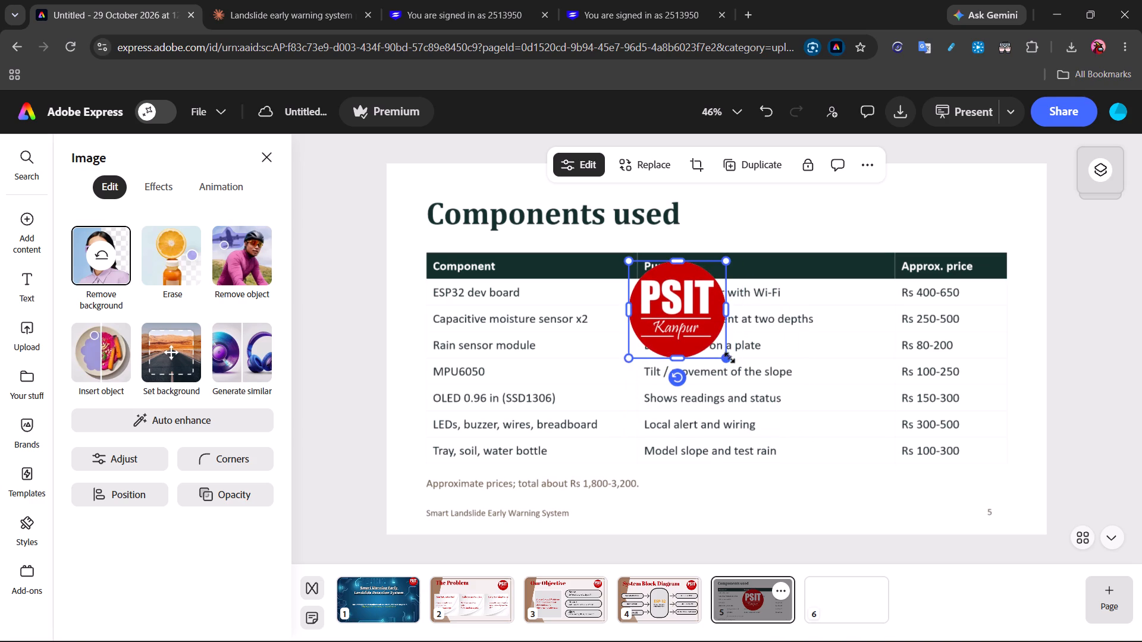
{"action": "left_click_drag", "start_coordinate": [729, 357], "coordinate": [714, 341]}
{"action": "left_click_drag", "start_coordinate": [669, 306], "coordinate": [1004, 208]}
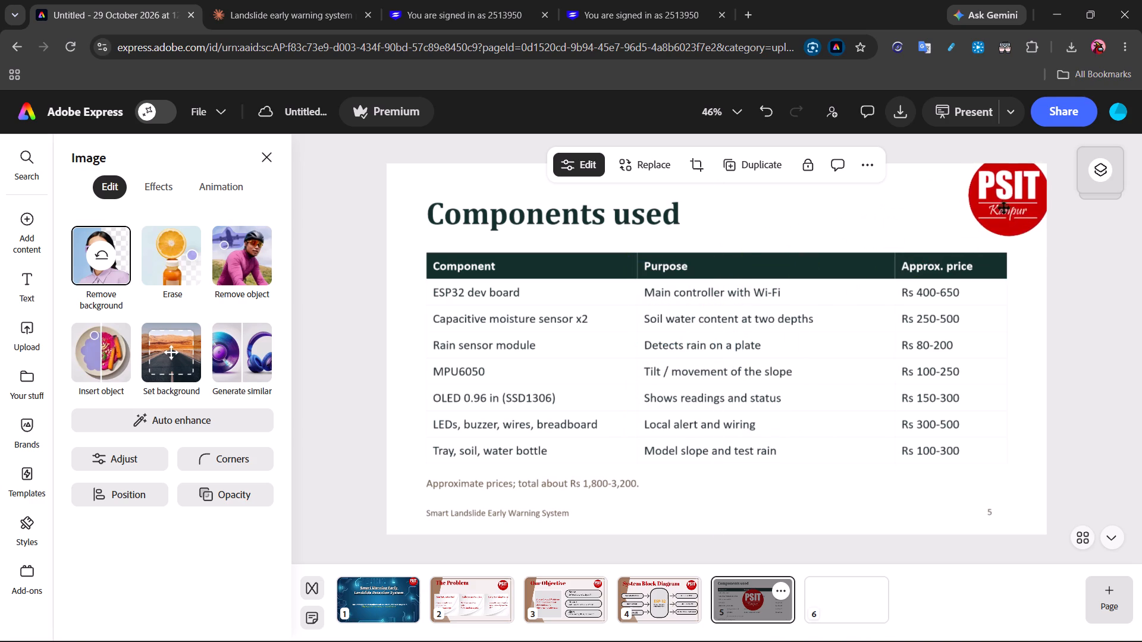
{"action": "left_click_drag", "start_coordinate": [1004, 208], "coordinate": [992, 212]}
{"action": "left_click_drag", "start_coordinate": [1035, 249], "coordinate": [1027, 244]}
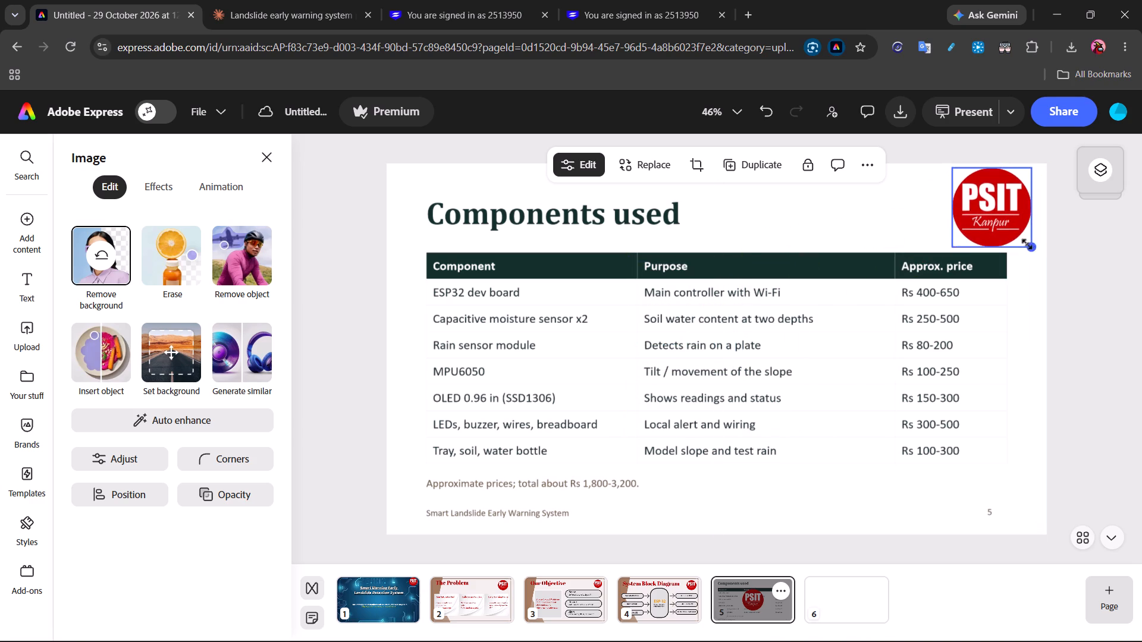
{"action": "left_click_drag", "start_coordinate": [1027, 244], "coordinate": [1023, 241]}
{"action": "left_click_drag", "start_coordinate": [999, 221], "coordinate": [1010, 230]}
{"action": "left_click_drag", "start_coordinate": [994, 211], "coordinate": [992, 206]}
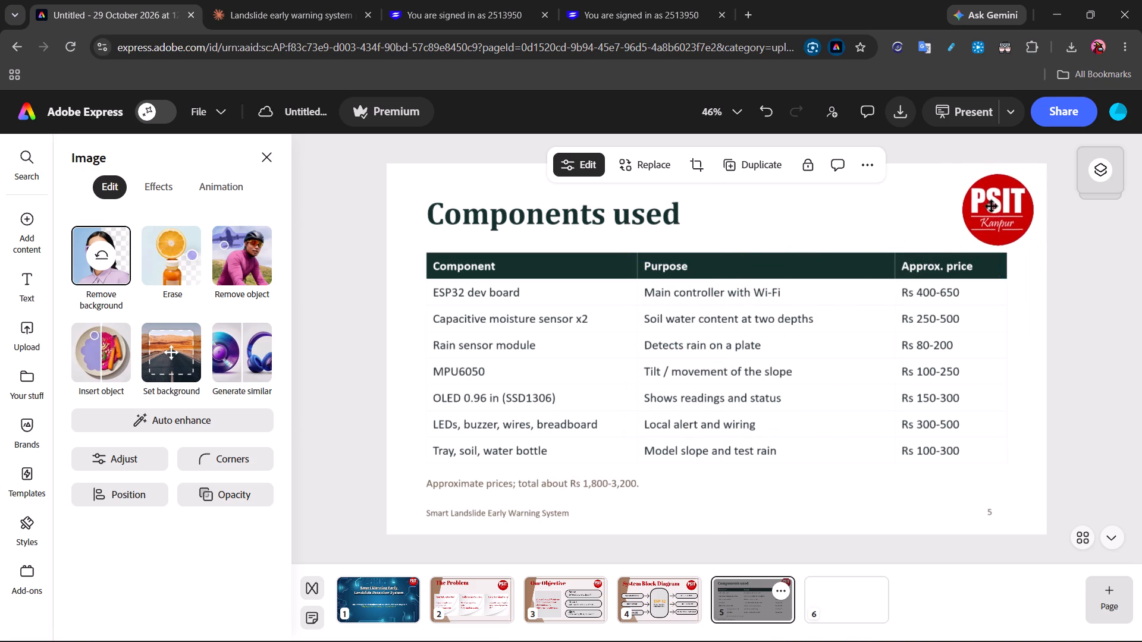
{"action": "left_click_drag", "start_coordinate": [992, 206], "coordinate": [989, 206]}
{"action": "left_click", "coordinate": [1097, 234]}
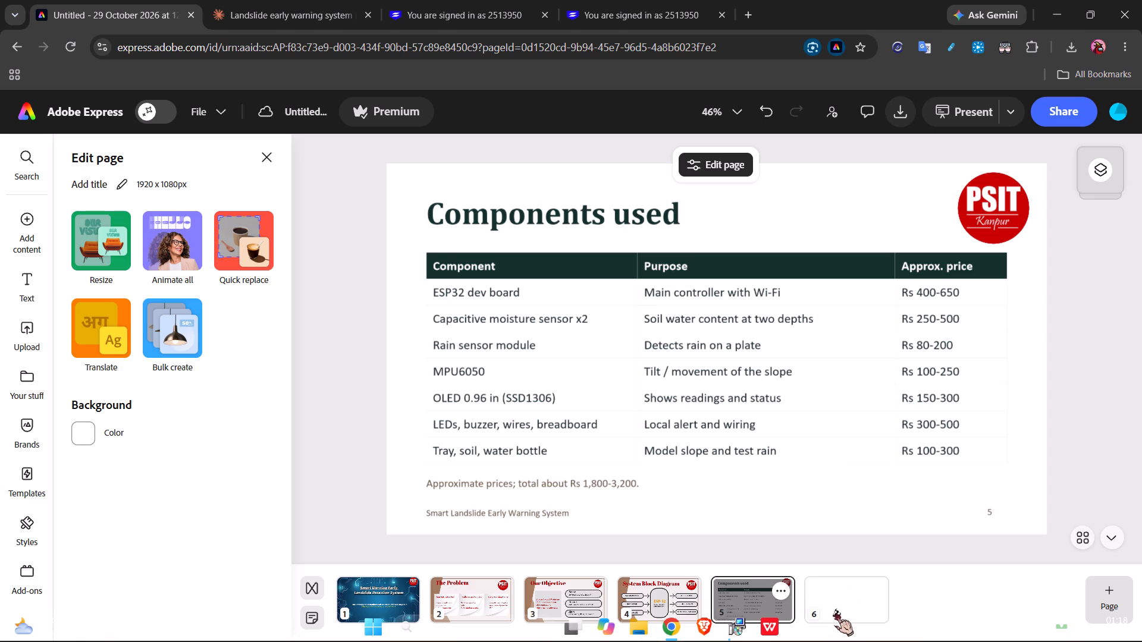
Open the blank page 6 for editing.
{"action": "left_click", "coordinate": [834, 590]}
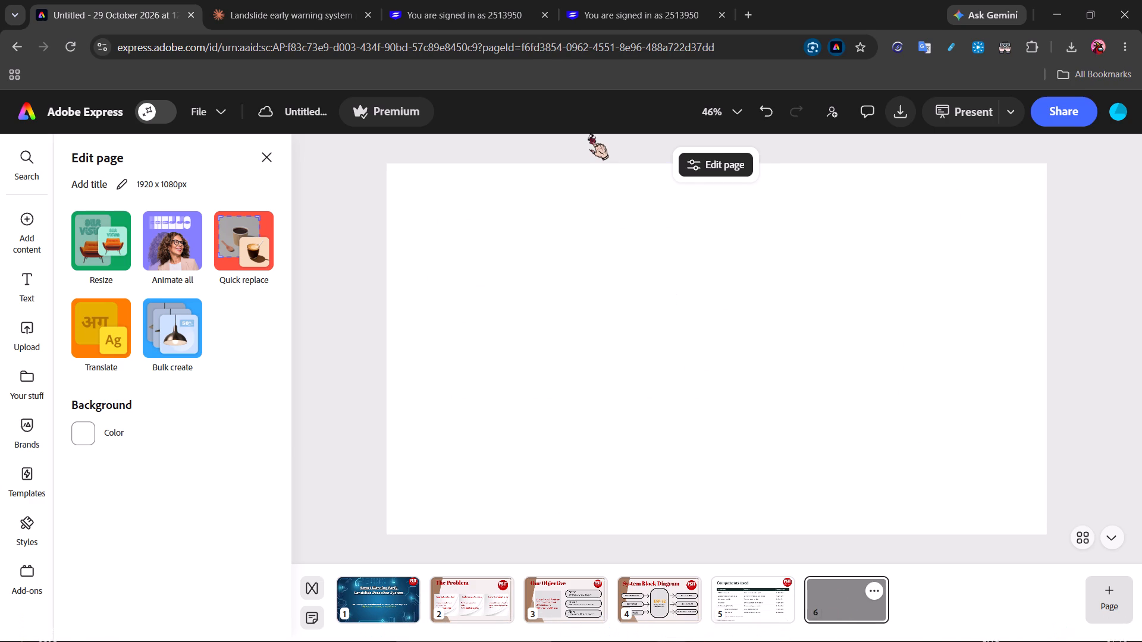
Switch to the example deck in WPS Office and review its remaining slides, from Circuit and wiring through Thank you.
{"action": "key", "text": "alt+Tab"}
{"action": "scroll", "coordinate": [157, 537], "scroll_direction": "down", "scroll_amount": 1}
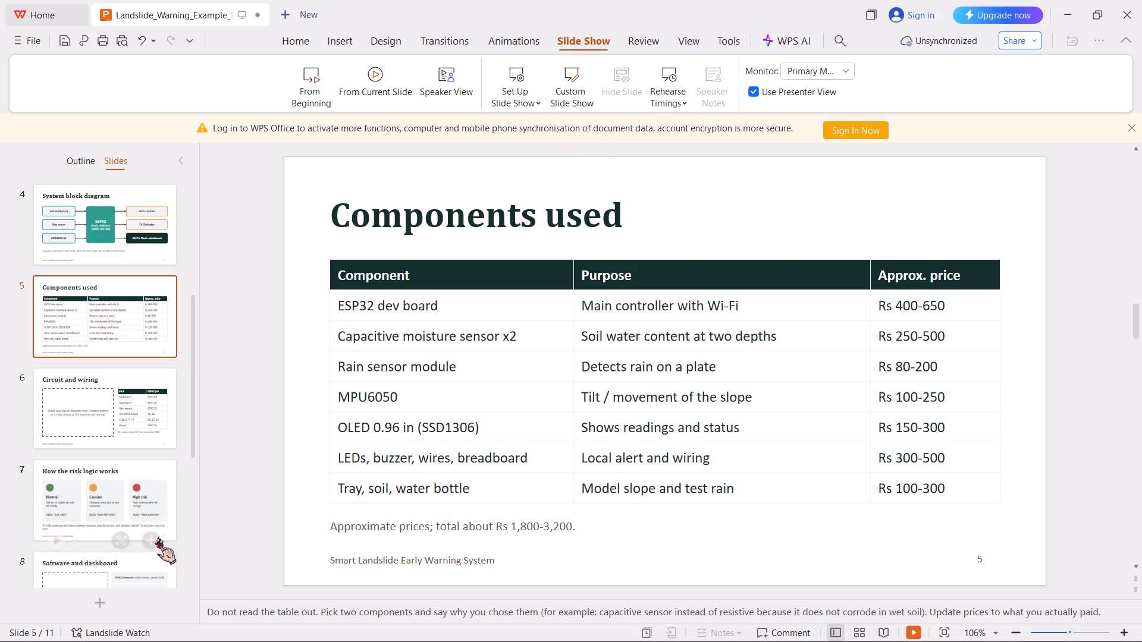
{"action": "left_click", "coordinate": [98, 421]}
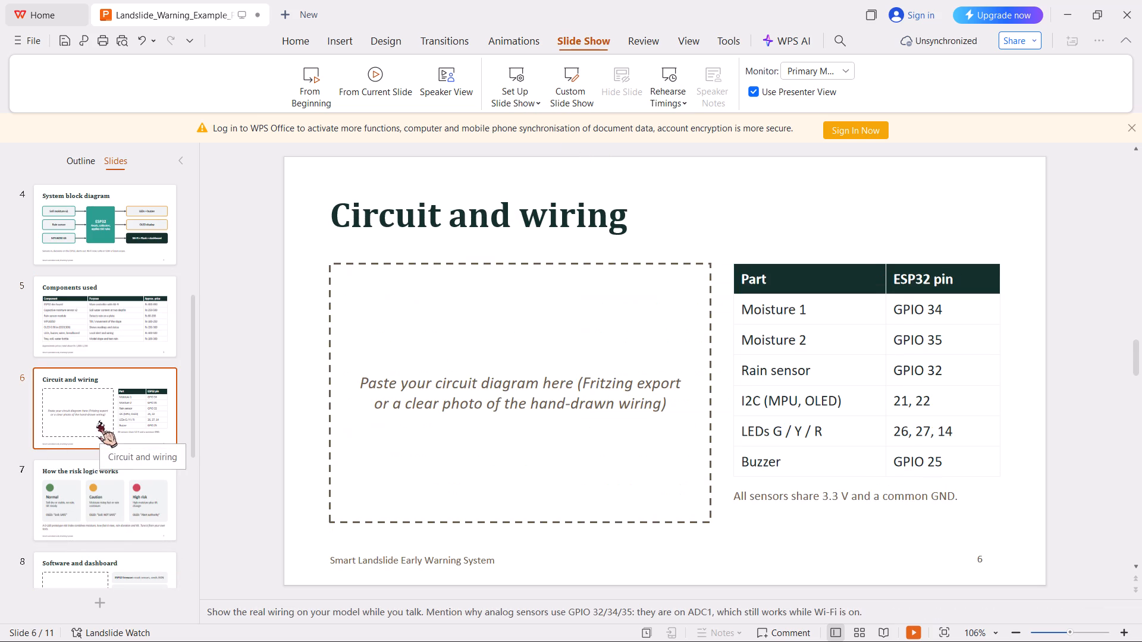
{"action": "scroll", "coordinate": [98, 421], "scroll_direction": "down", "scroll_amount": 1}
{"action": "left_click", "coordinate": [98, 421]}
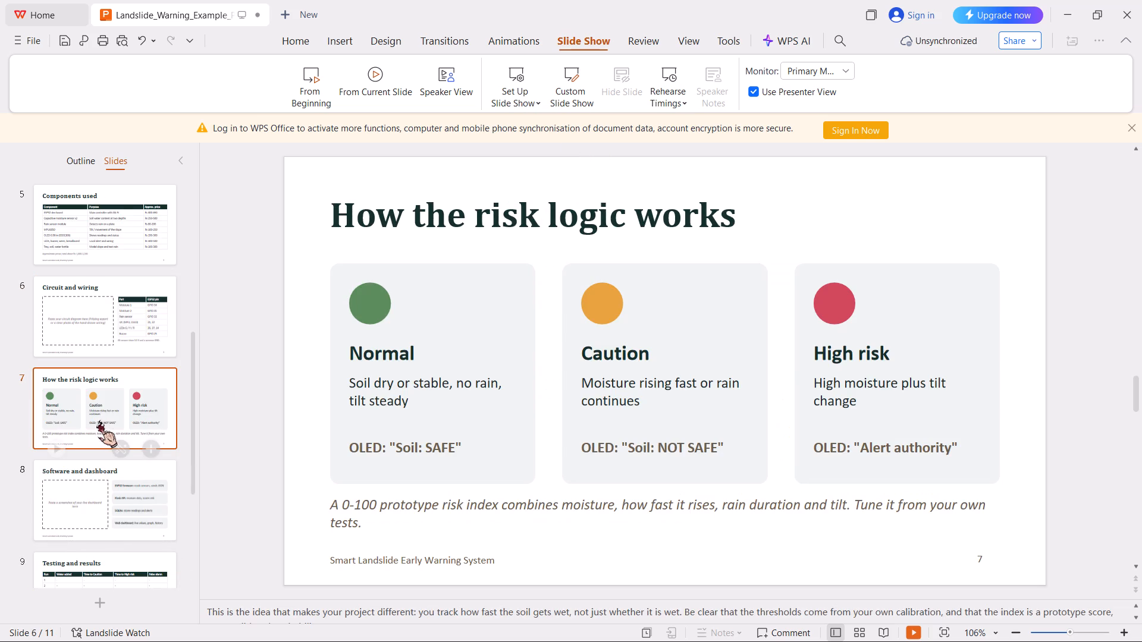
{"action": "scroll", "coordinate": [98, 421], "scroll_direction": "down", "scroll_amount": 5}
{"action": "left_click", "coordinate": [149, 367]}
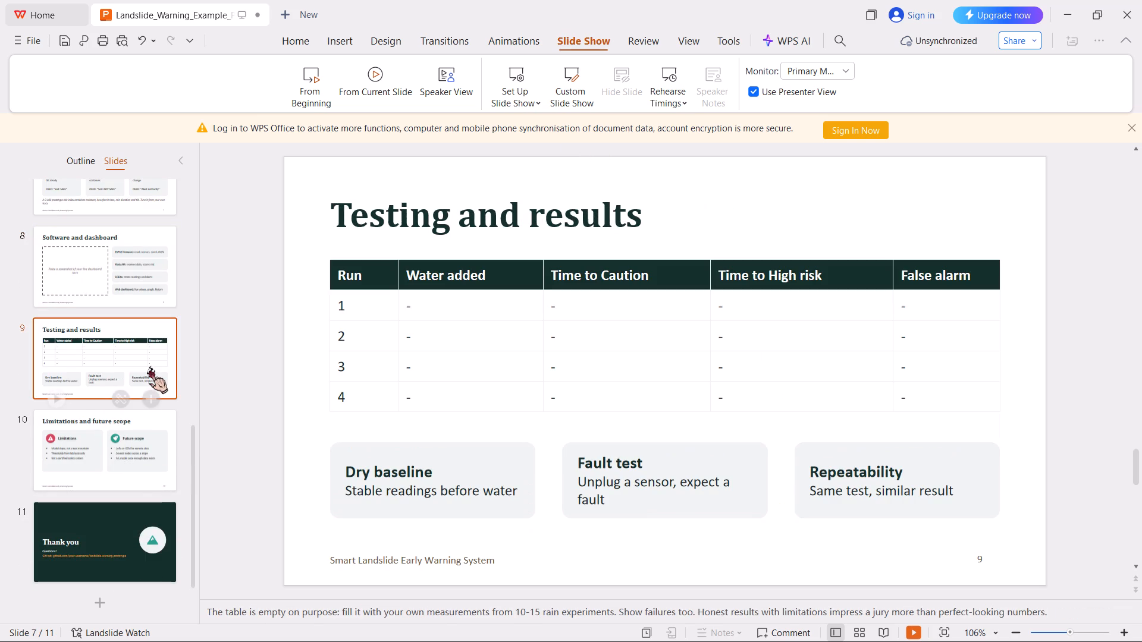
{"action": "left_click", "coordinate": [114, 428]}
{"action": "scroll", "coordinate": [114, 428], "scroll_direction": "up", "scroll_amount": 4}
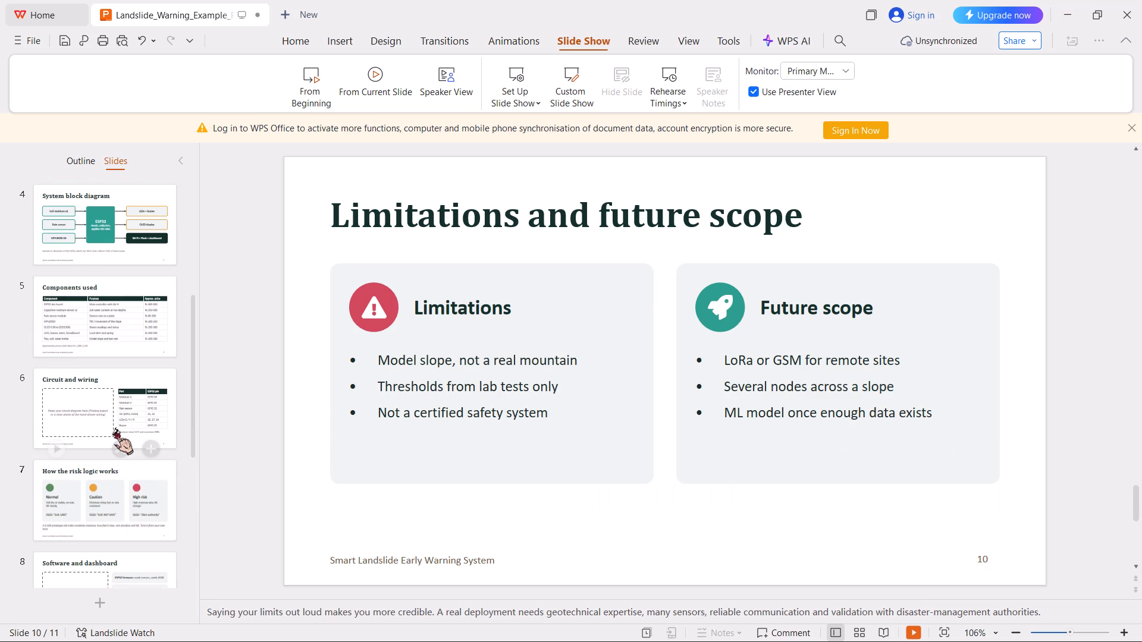
{"action": "scroll", "coordinate": [114, 428], "scroll_direction": "down", "scroll_amount": 5}
{"action": "left_click", "coordinate": [76, 530]}
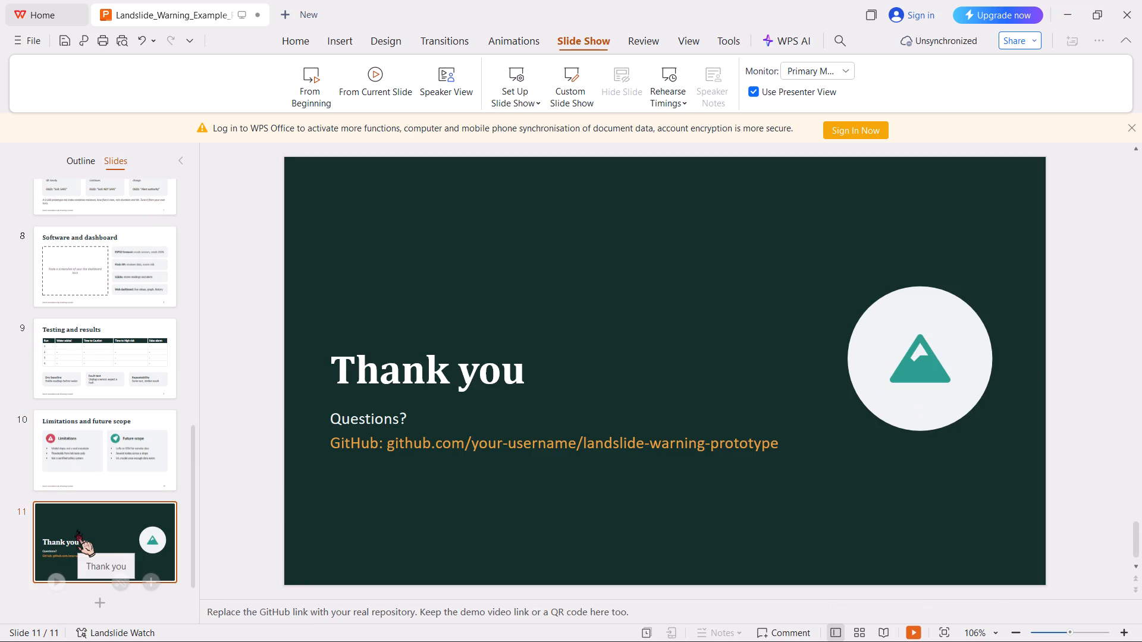
{"action": "left_click", "coordinate": [114, 452]}
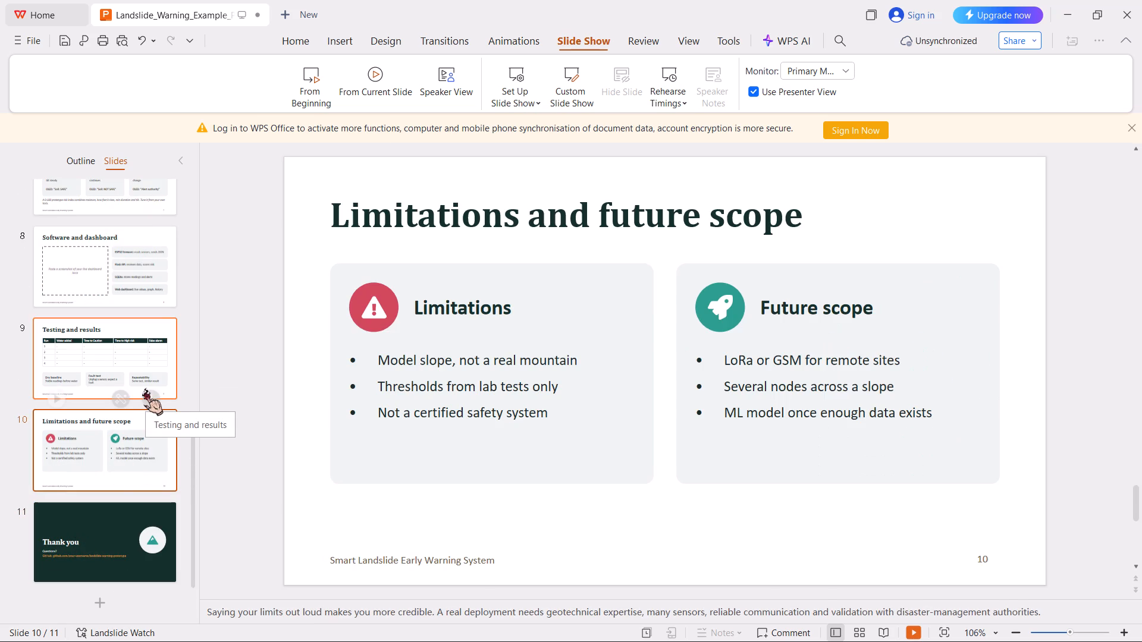
{"action": "left_click", "coordinate": [134, 391]}
{"action": "scroll", "coordinate": [134, 391], "scroll_direction": "up", "scroll_amount": 1}
{"action": "left_click", "coordinate": [134, 391]}
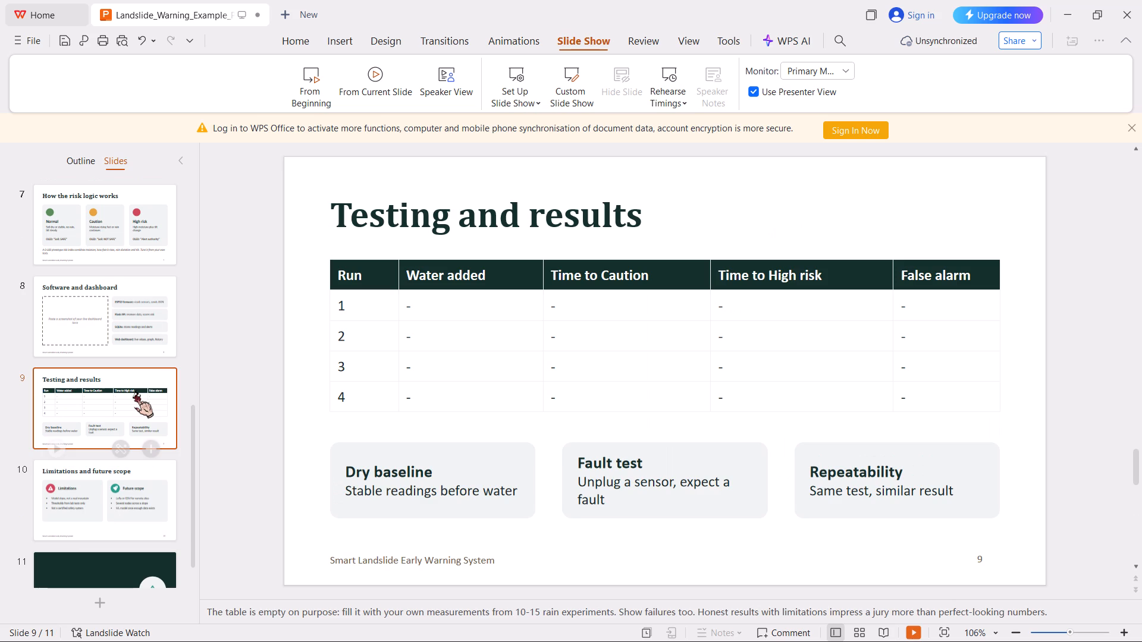
{"action": "left_click", "coordinate": [138, 352]}
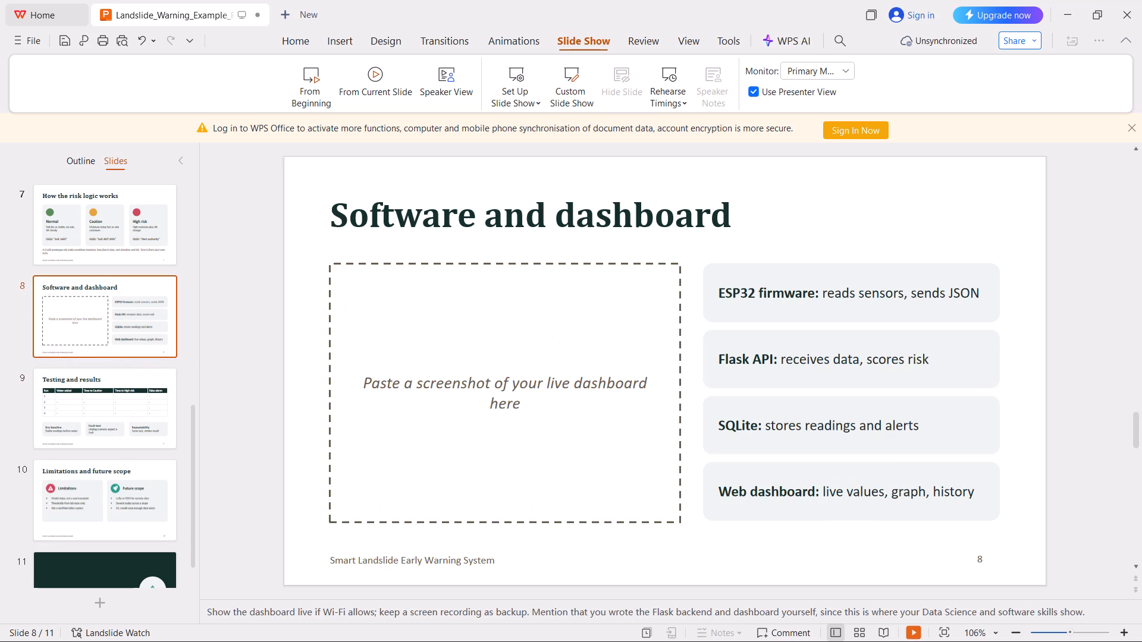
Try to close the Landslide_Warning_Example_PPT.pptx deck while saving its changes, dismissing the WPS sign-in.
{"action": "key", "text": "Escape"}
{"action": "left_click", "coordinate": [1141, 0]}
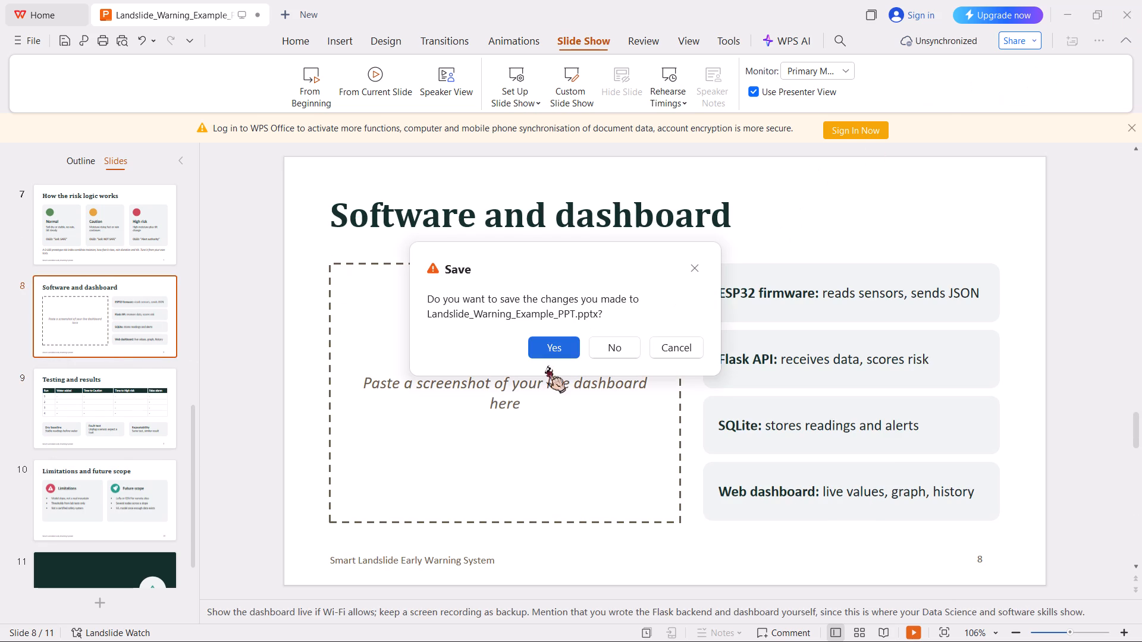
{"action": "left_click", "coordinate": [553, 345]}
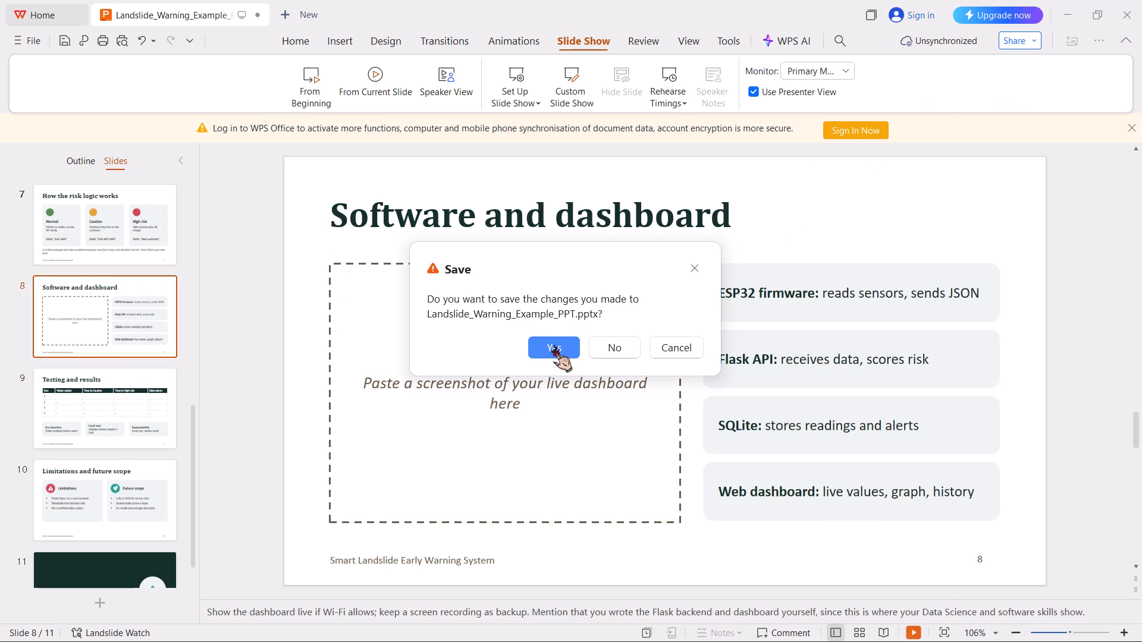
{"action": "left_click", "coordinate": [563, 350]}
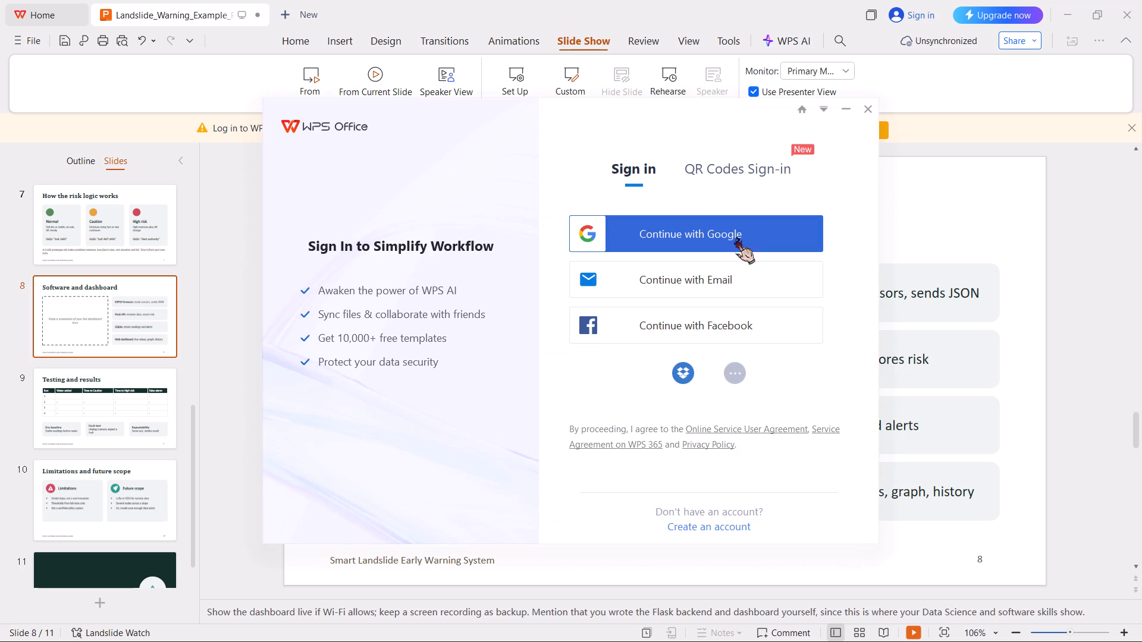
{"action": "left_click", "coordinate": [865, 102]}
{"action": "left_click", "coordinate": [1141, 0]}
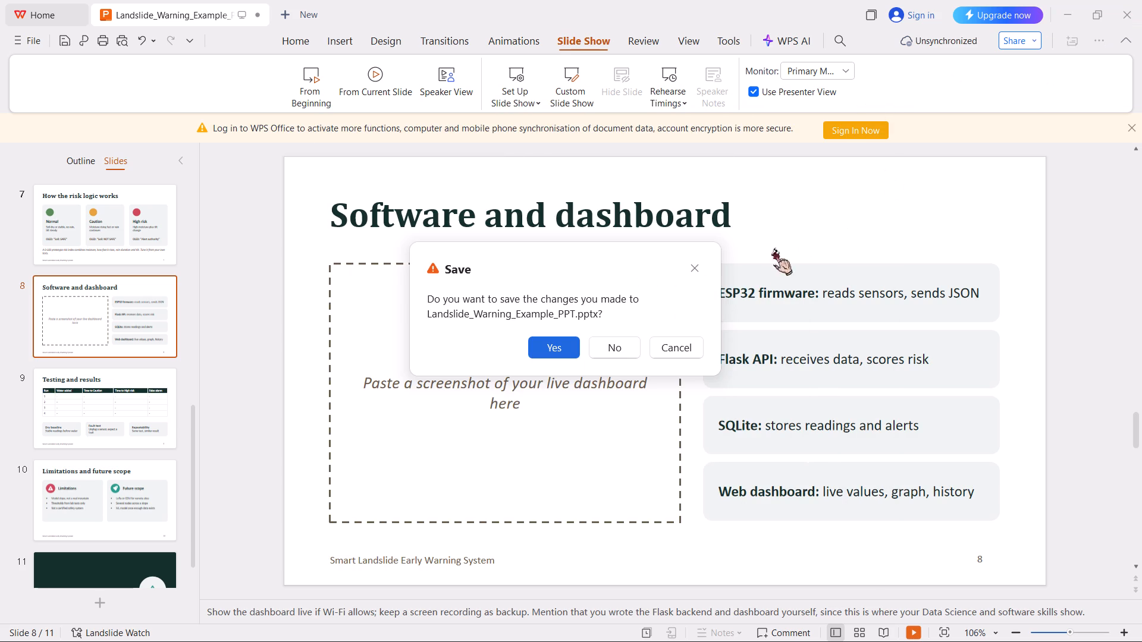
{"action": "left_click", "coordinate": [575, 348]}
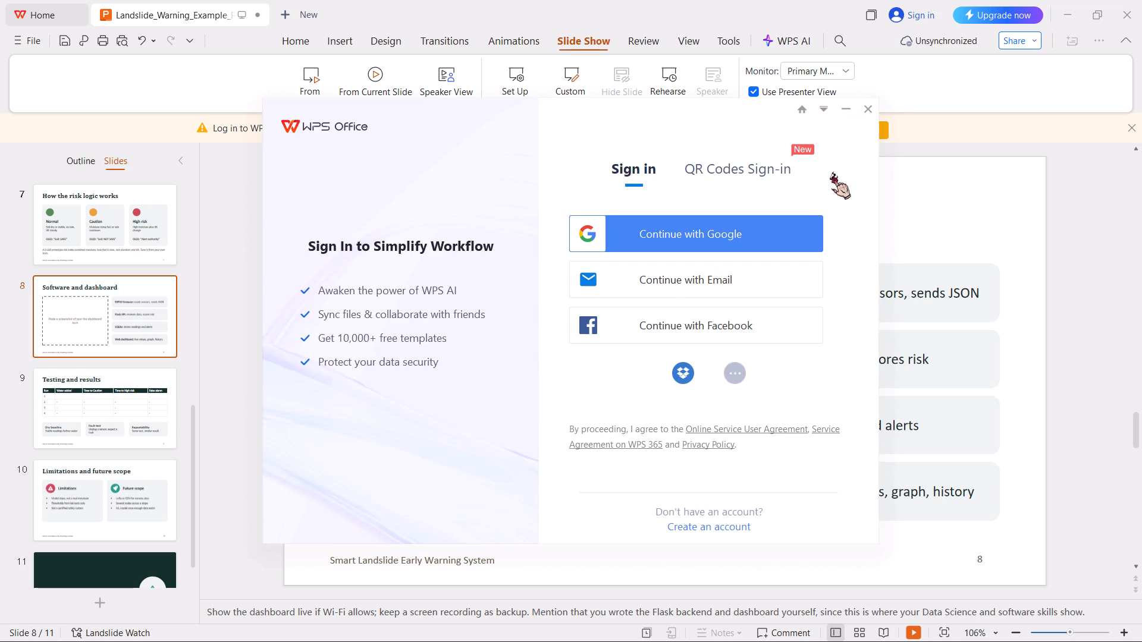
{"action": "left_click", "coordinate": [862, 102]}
Close the Landslide_Warning_Example_PPT.pptx deck without saving its changes.
{"action": "key", "text": "alt+Tab"}
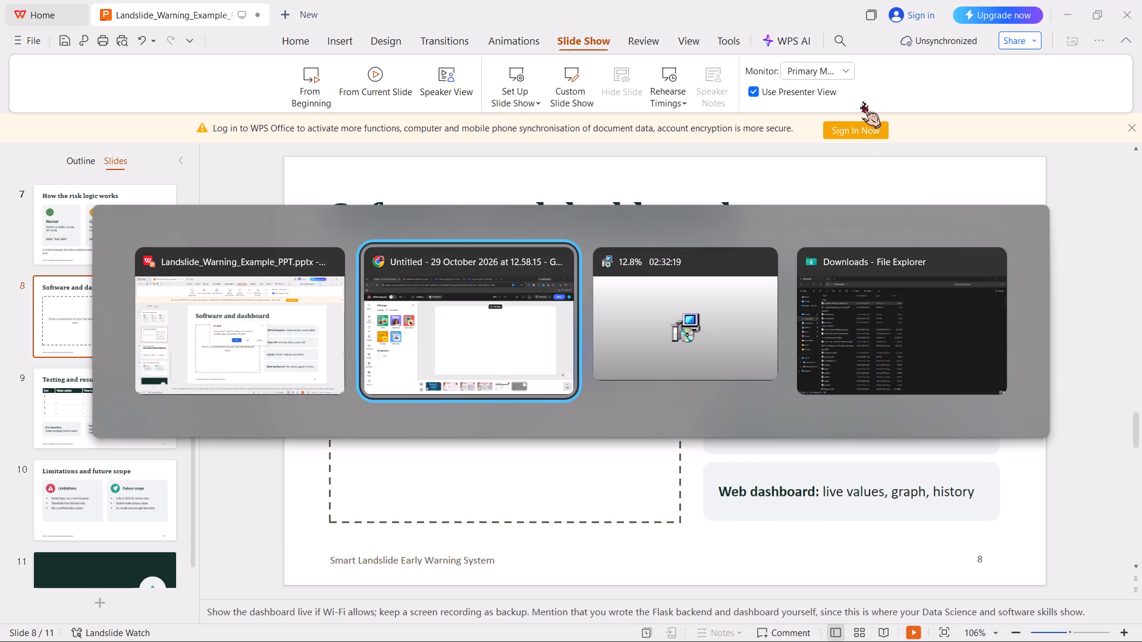
{"action": "key", "text": "alt+Tab"}
{"action": "key", "text": "alt+Tab"}
{"action": "key", "text": "alt+Tab"}
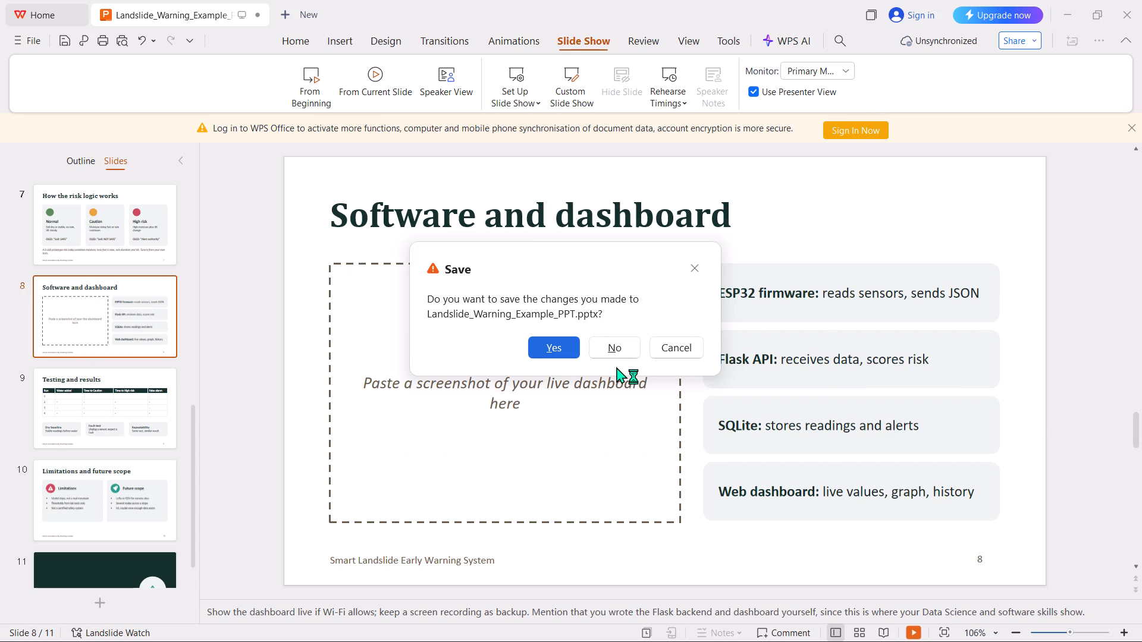
{"action": "left_click", "coordinate": [614, 339]}
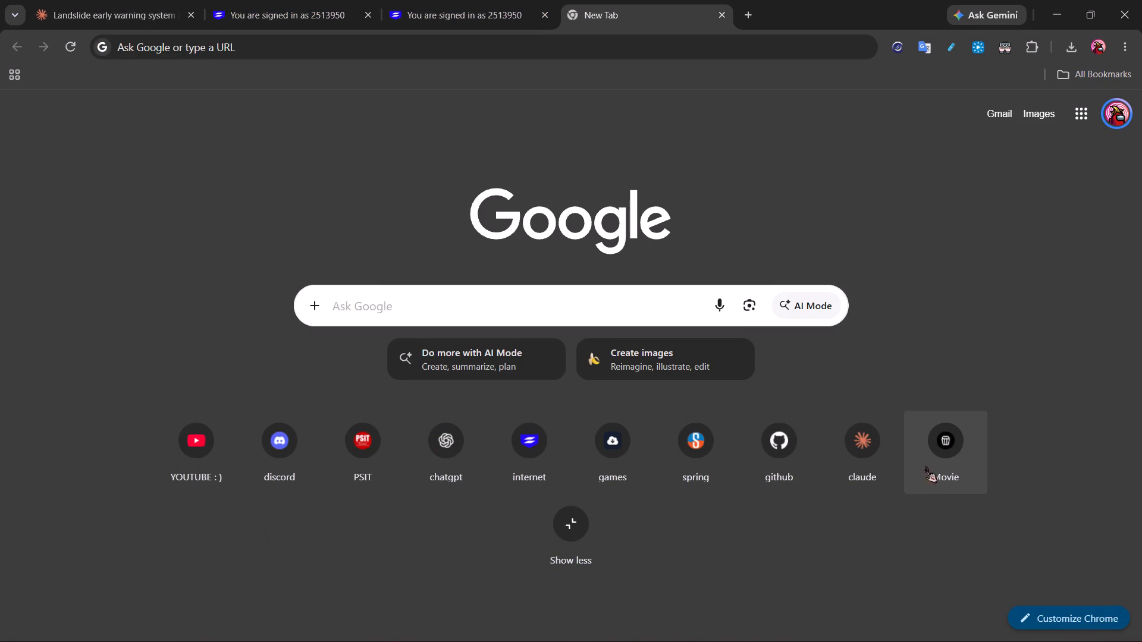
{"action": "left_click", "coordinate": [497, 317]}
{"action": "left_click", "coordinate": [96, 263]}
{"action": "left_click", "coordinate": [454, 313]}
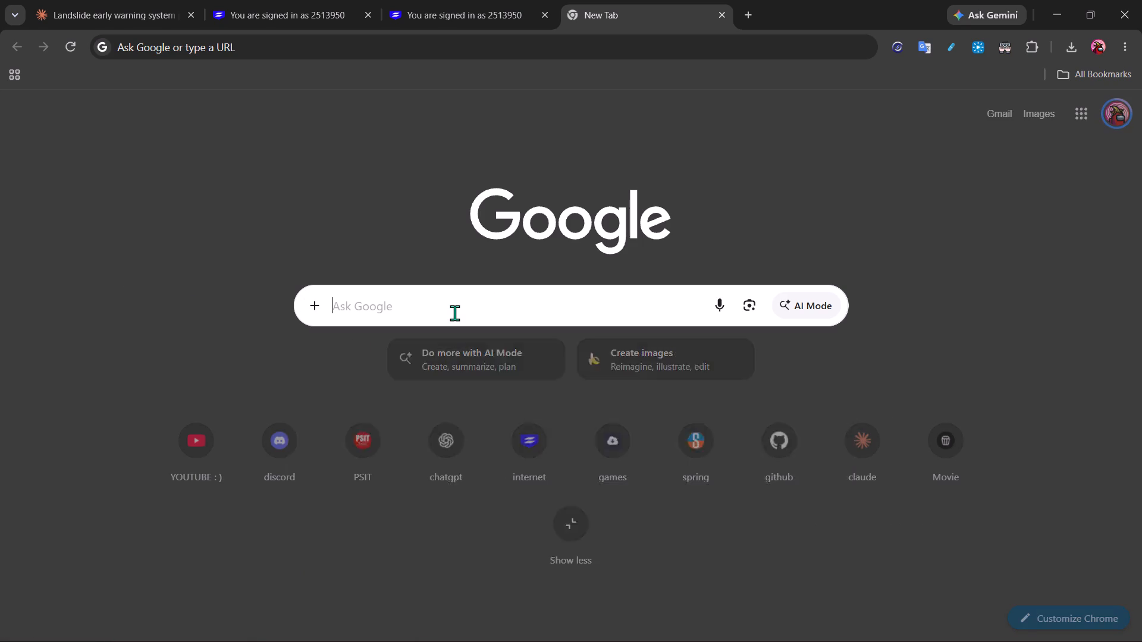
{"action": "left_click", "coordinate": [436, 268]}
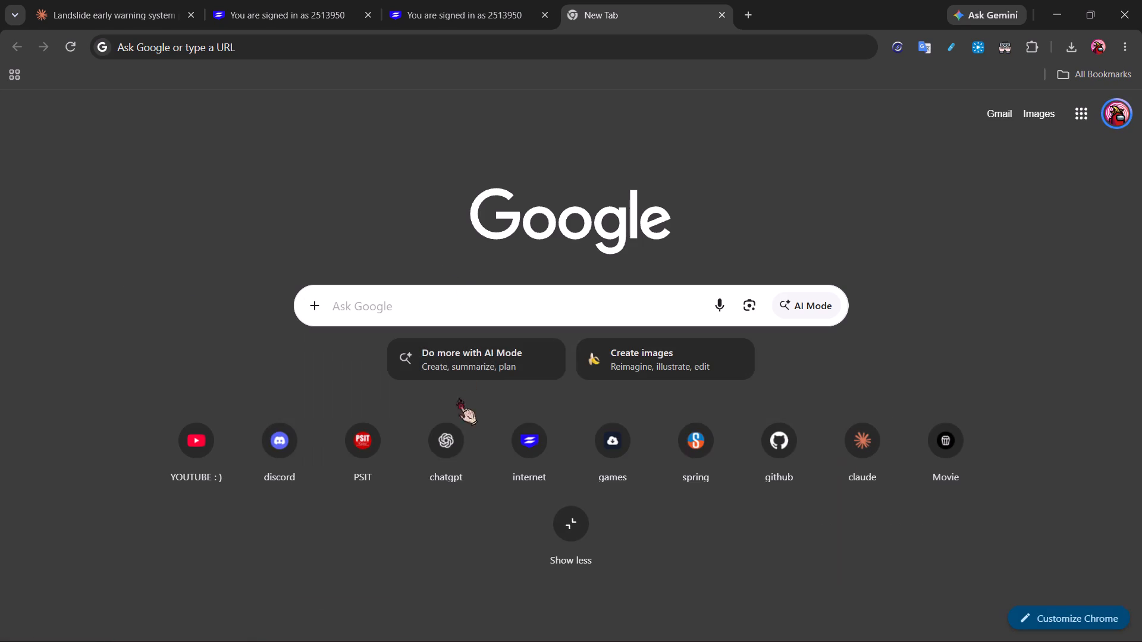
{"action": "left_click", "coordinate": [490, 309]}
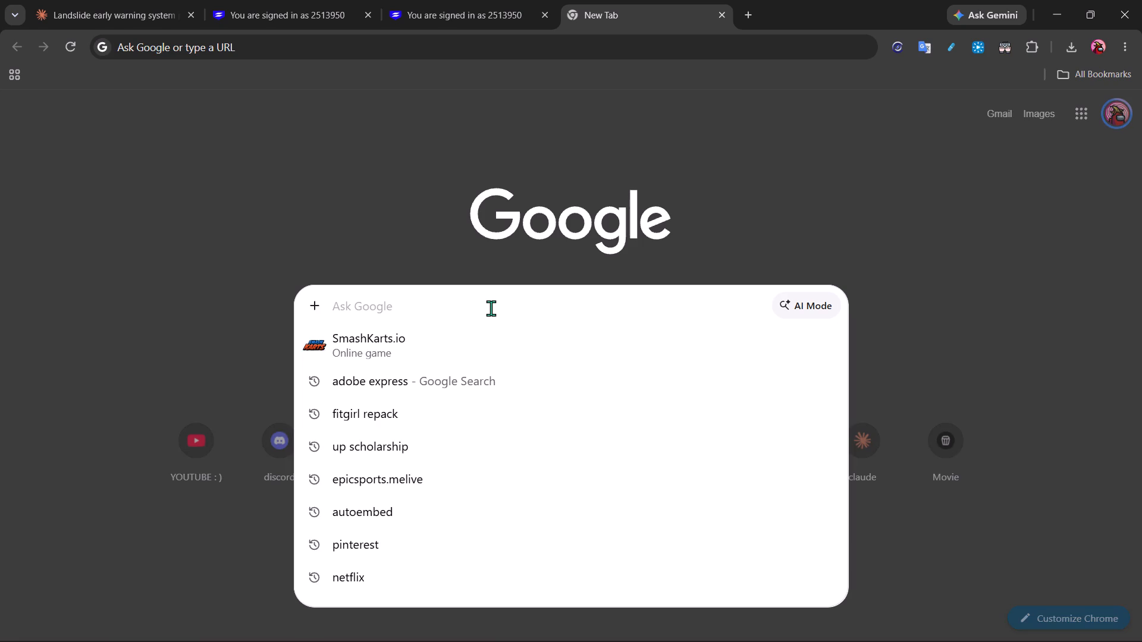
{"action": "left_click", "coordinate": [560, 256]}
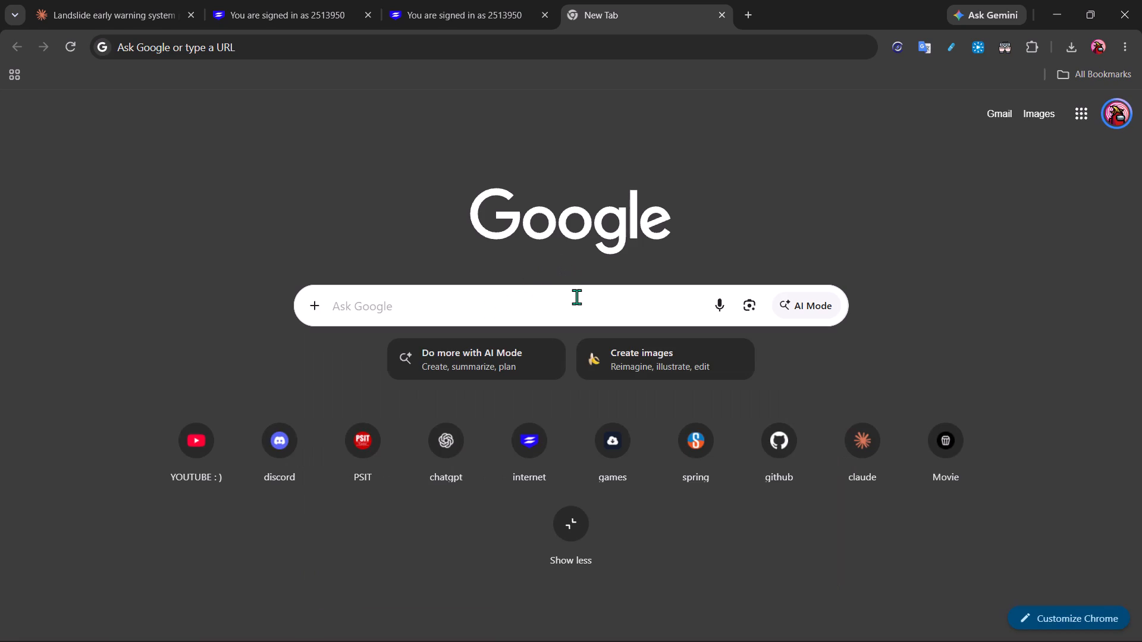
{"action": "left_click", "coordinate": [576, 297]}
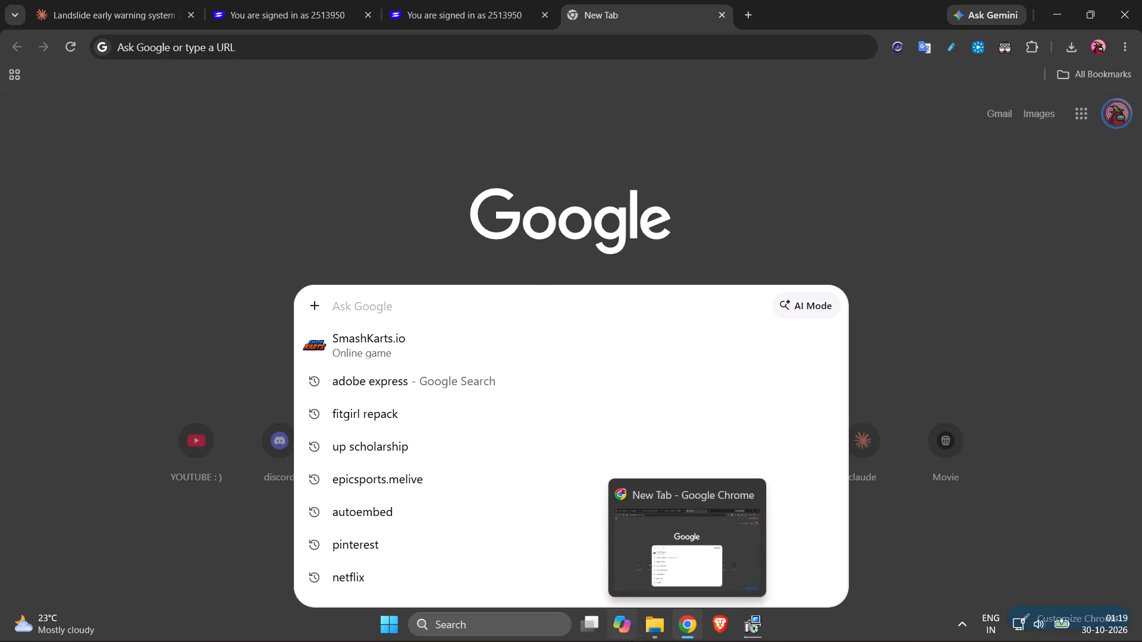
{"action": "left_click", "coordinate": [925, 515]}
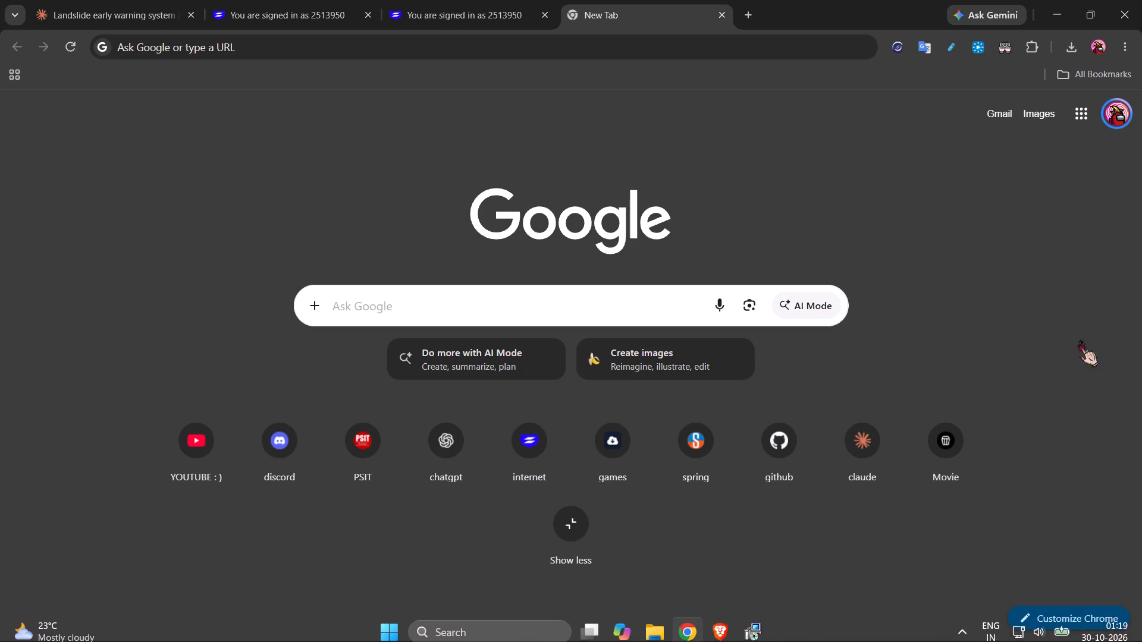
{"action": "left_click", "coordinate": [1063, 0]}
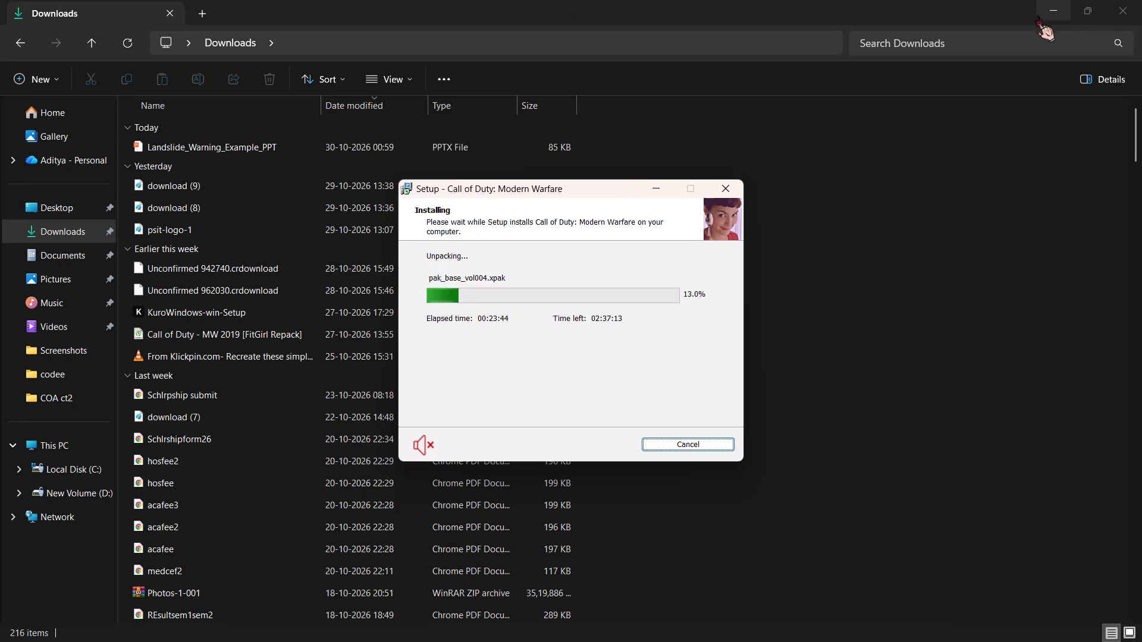
Minimize the Downloads folder window to clear the desktop behind the installer.
{"action": "left_click", "coordinate": [1041, 0]}
{"action": "left_click", "coordinate": [834, 478]}
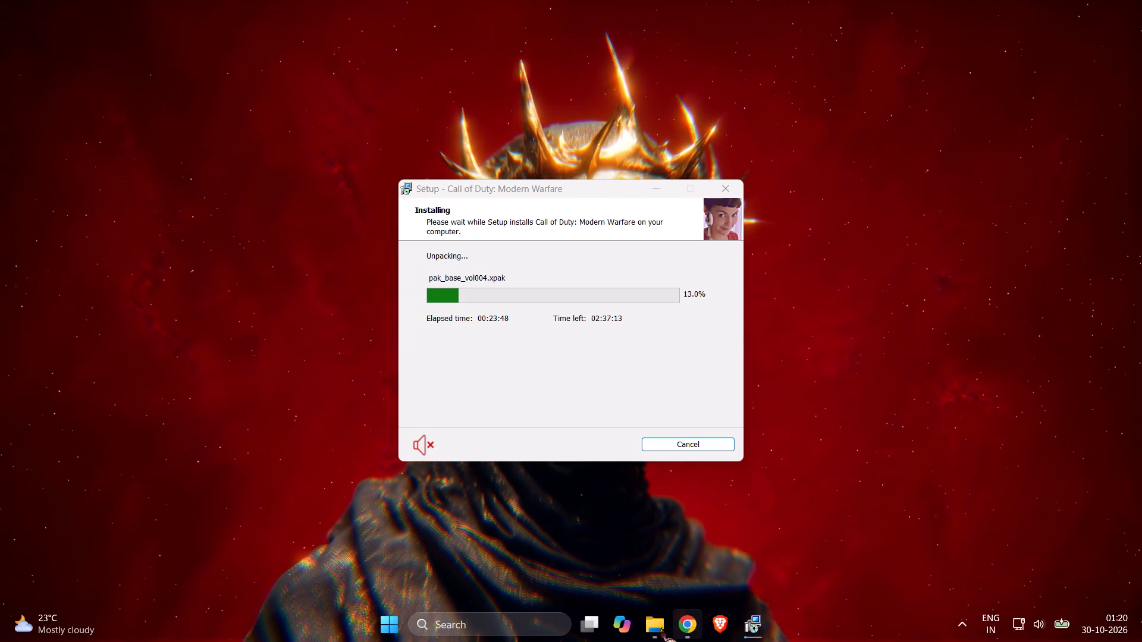
Launch Cloudflare WARP from the recent searches and check for it among the hidden system tray icons.
{"action": "left_click", "coordinate": [958, 624]}
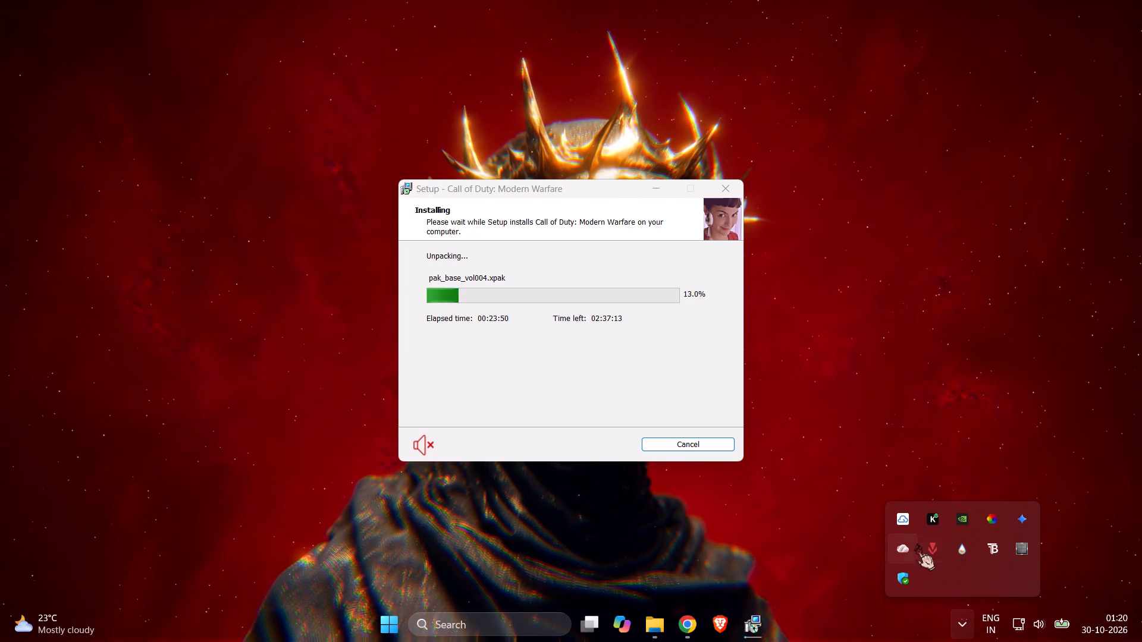
{"action": "left_click", "coordinate": [517, 623]}
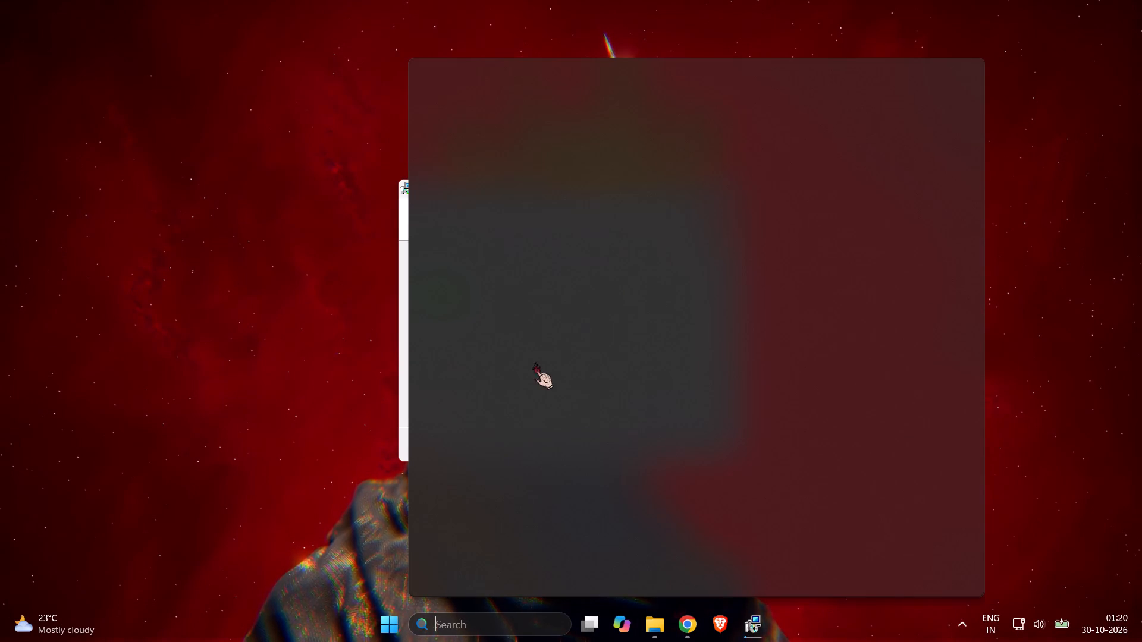
{"action": "left_click", "coordinate": [535, 383]}
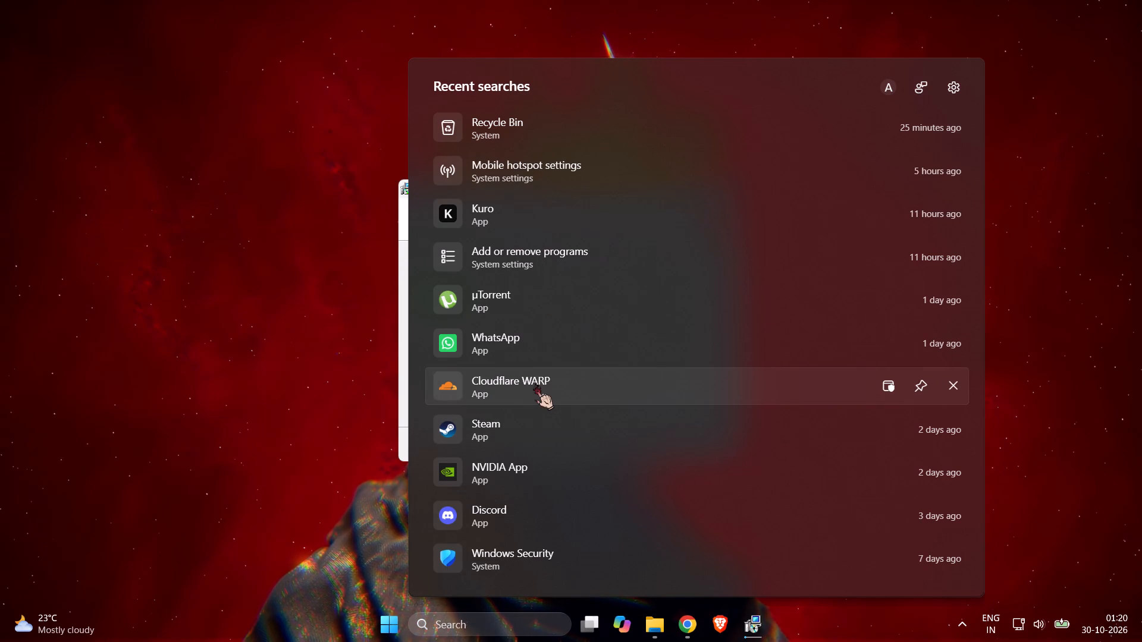
{"action": "left_click", "coordinate": [495, 373]}
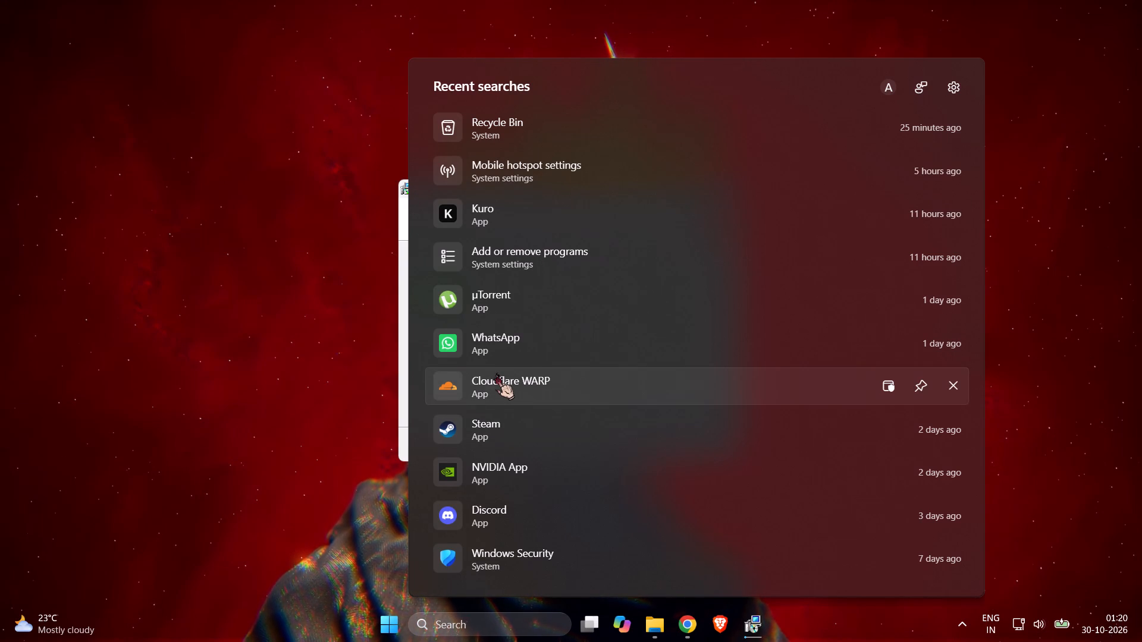
{"action": "left_click", "coordinate": [225, 421]}
{"action": "left_click", "coordinate": [955, 624]}
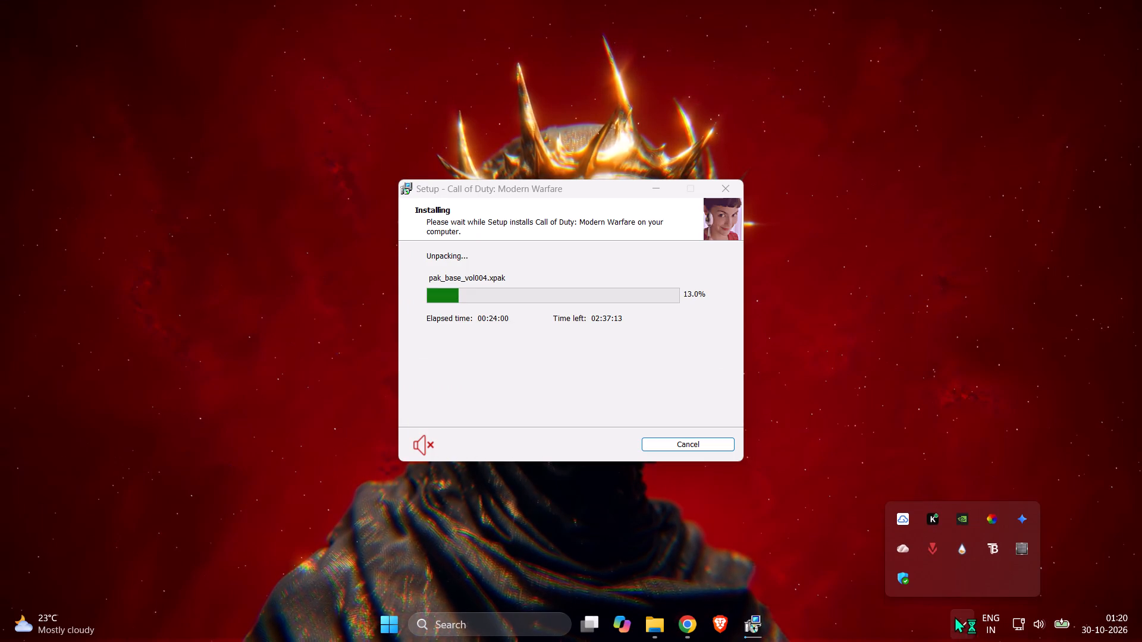
{"action": "left_click", "coordinate": [756, 558]}
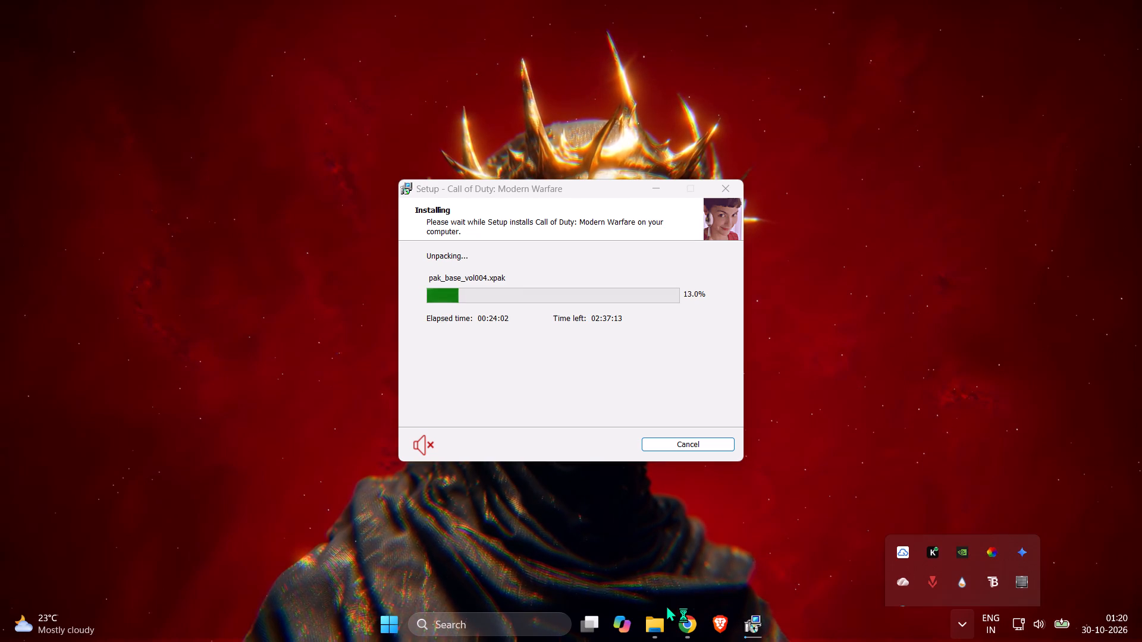
Switch to the Chrome window with the blank new tab.
{"action": "left_click", "coordinate": [660, 627]}
{"action": "left_click", "coordinate": [676, 625]}
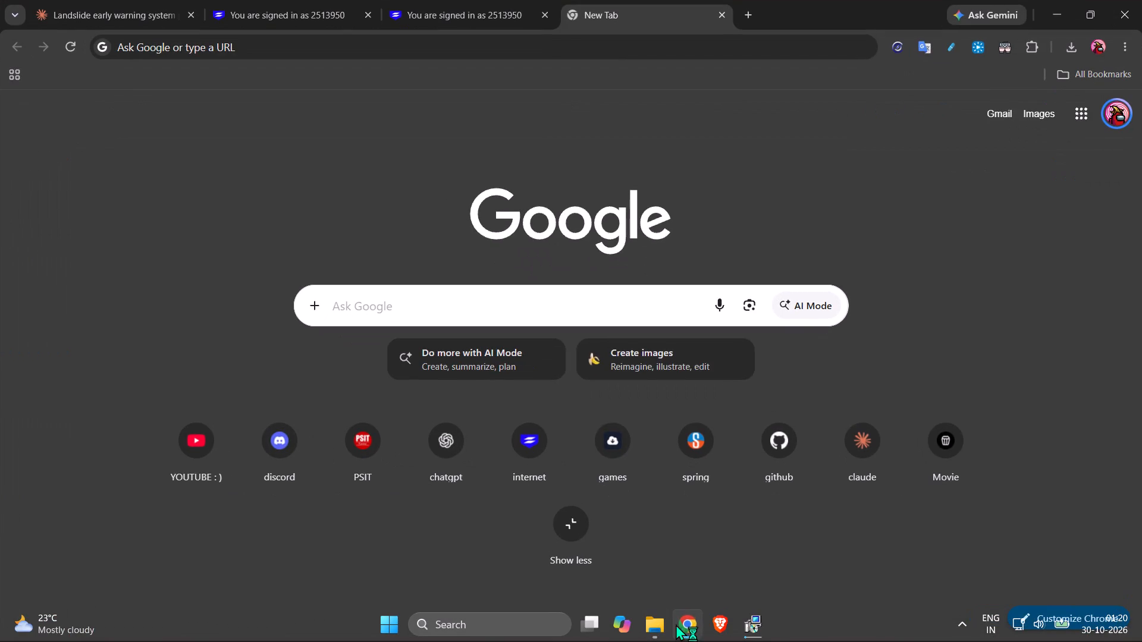
Exit the WPS Office background service that is still running in Windows.
{"action": "left_click", "coordinate": [962, 619]}
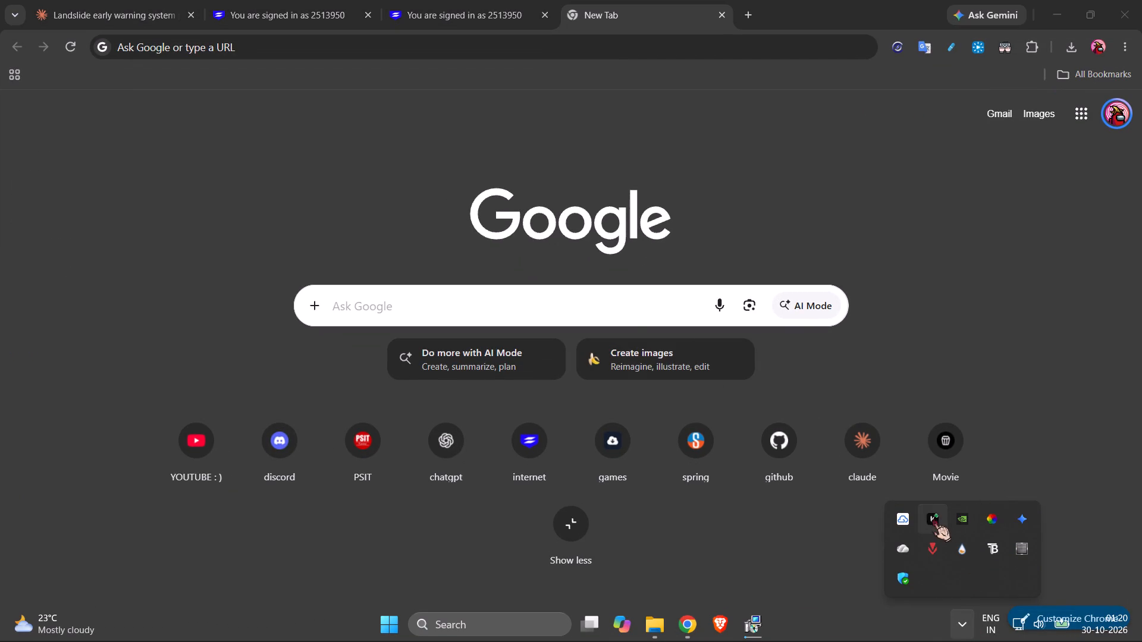
{"action": "right_click", "coordinate": [903, 519]}
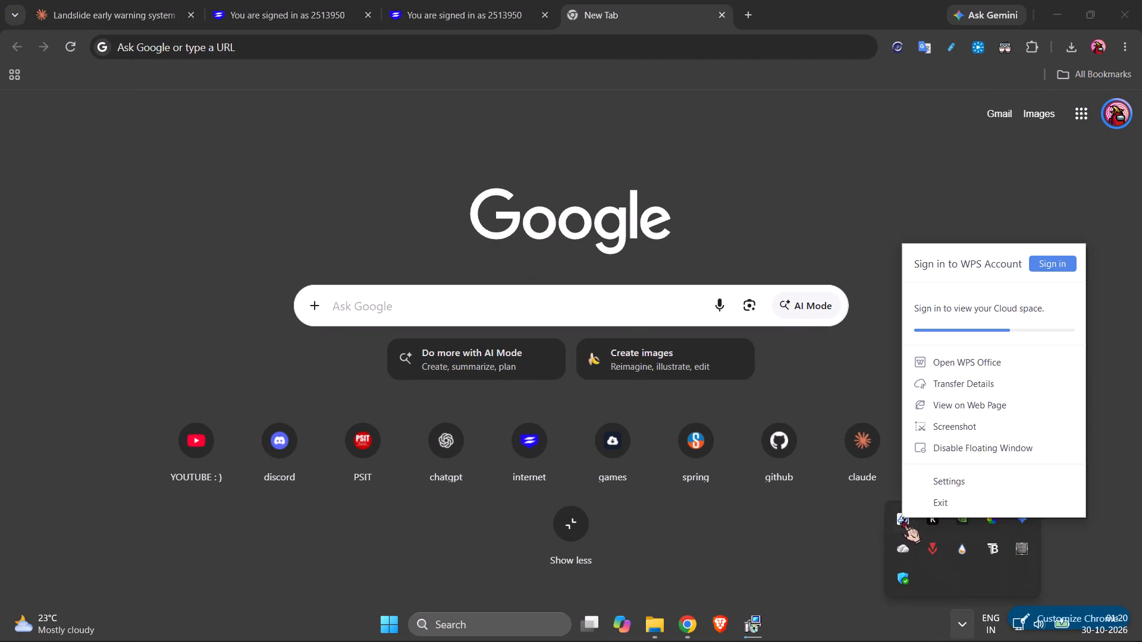
{"action": "left_click", "coordinate": [925, 501]}
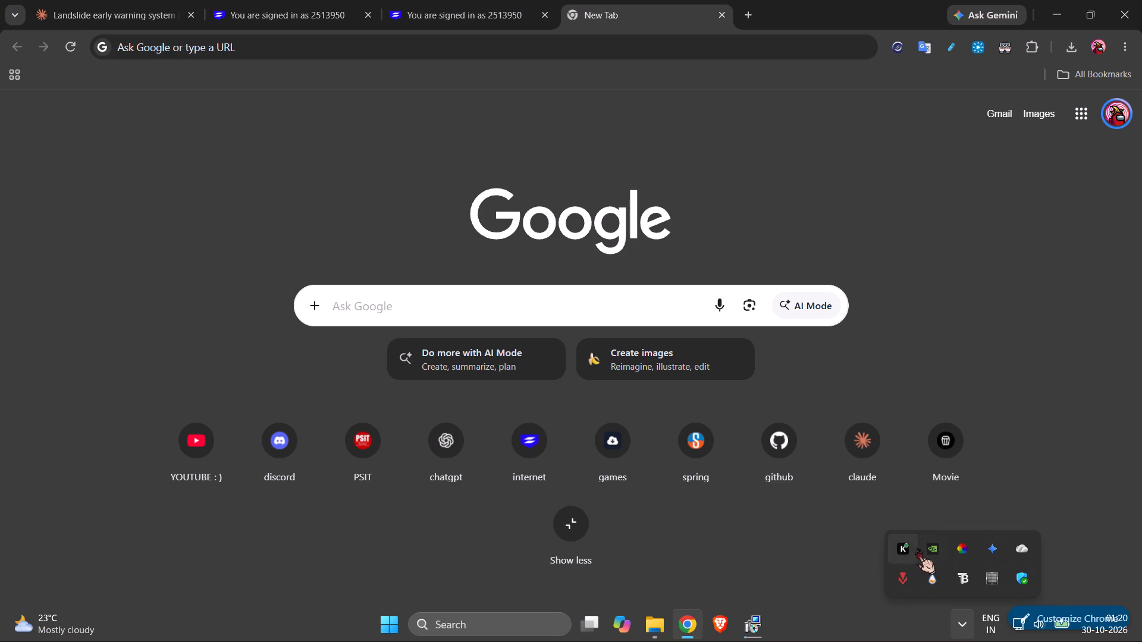
{"action": "right_click", "coordinate": [921, 548]}
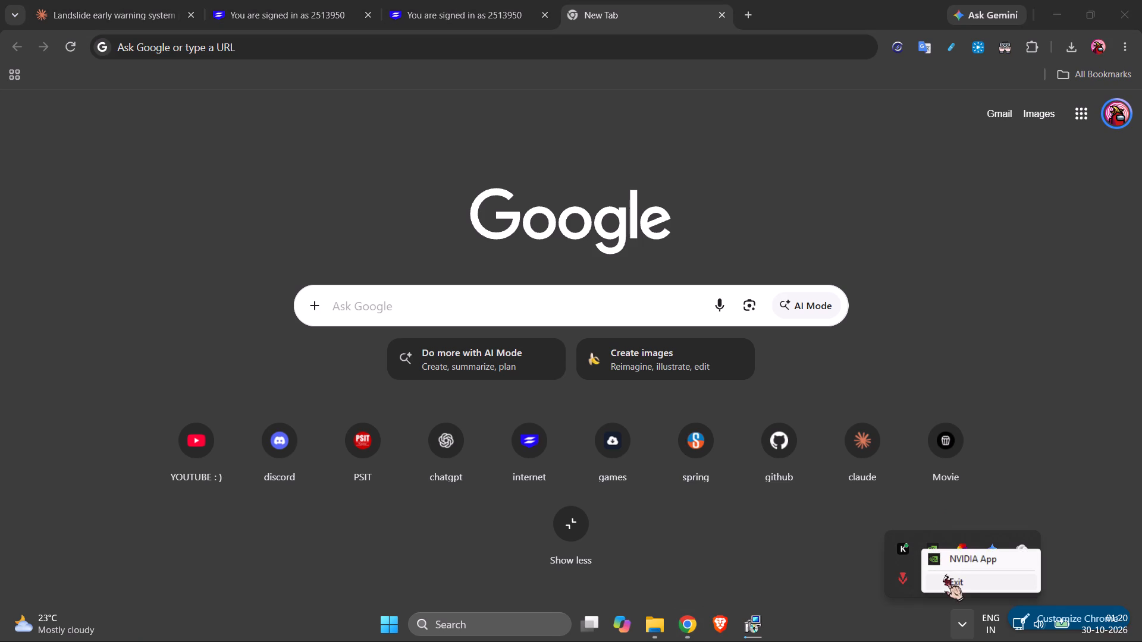
{"action": "left_click", "coordinate": [955, 632]}
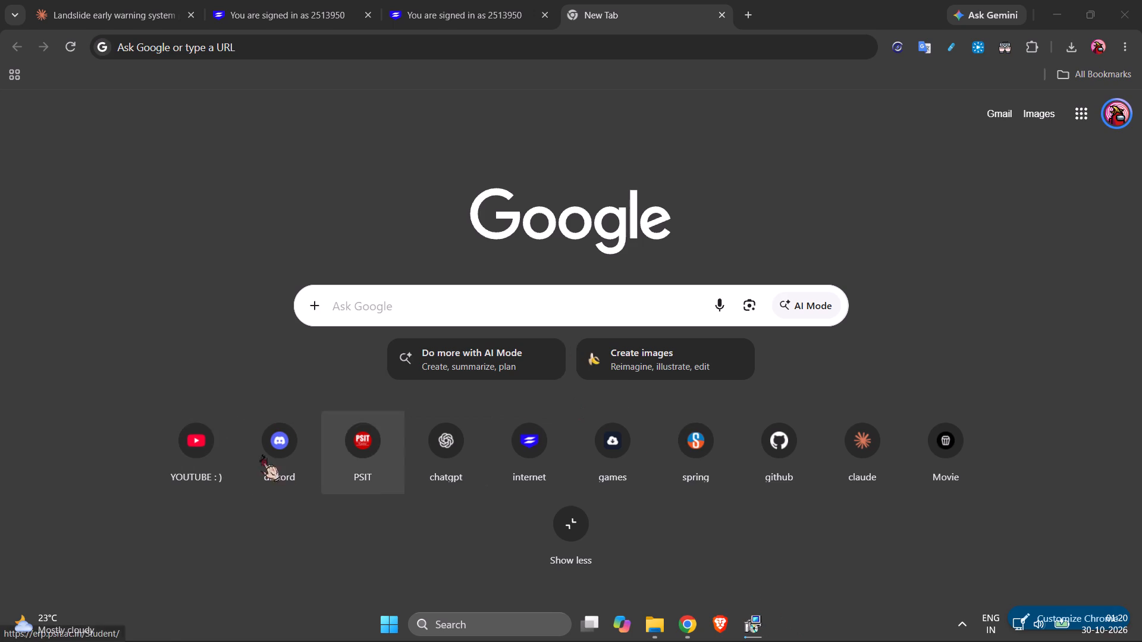
Open the PSIT student portal, sign in with the saved credentials and open My Account.
{"action": "left_click", "coordinate": [333, 462]}
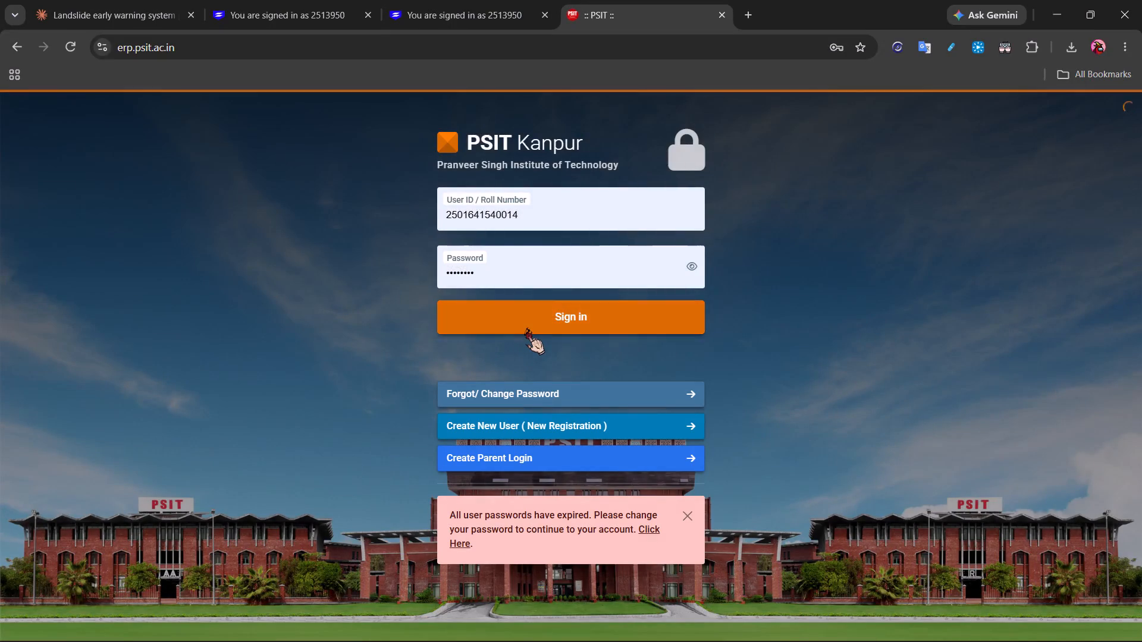
{"action": "left_click", "coordinate": [526, 328]}
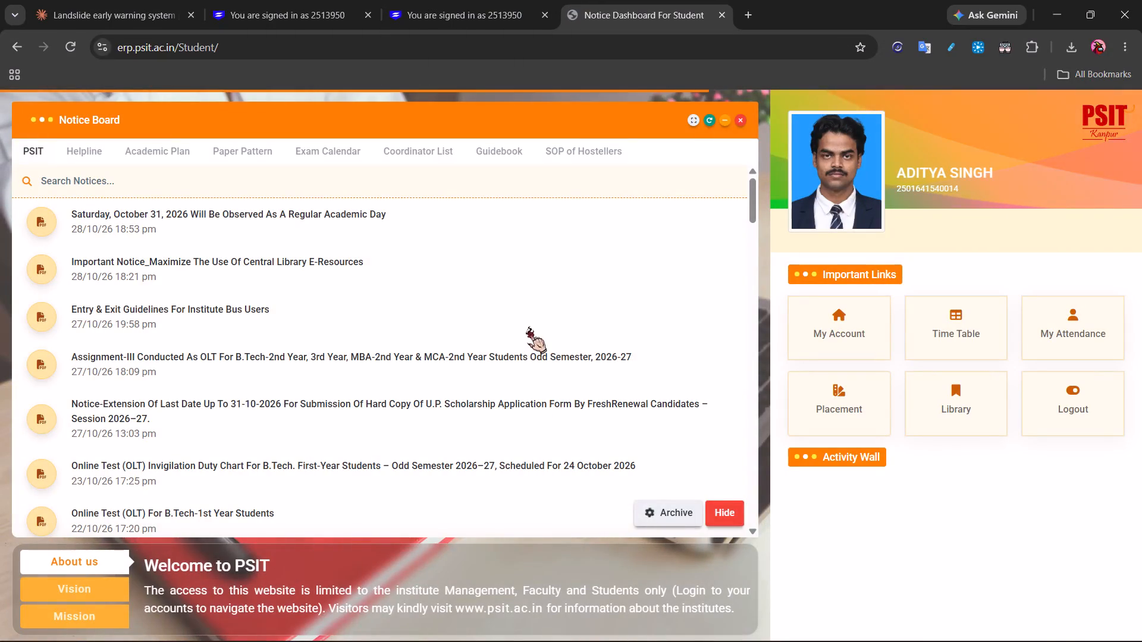
{"action": "left_click", "coordinate": [846, 311]}
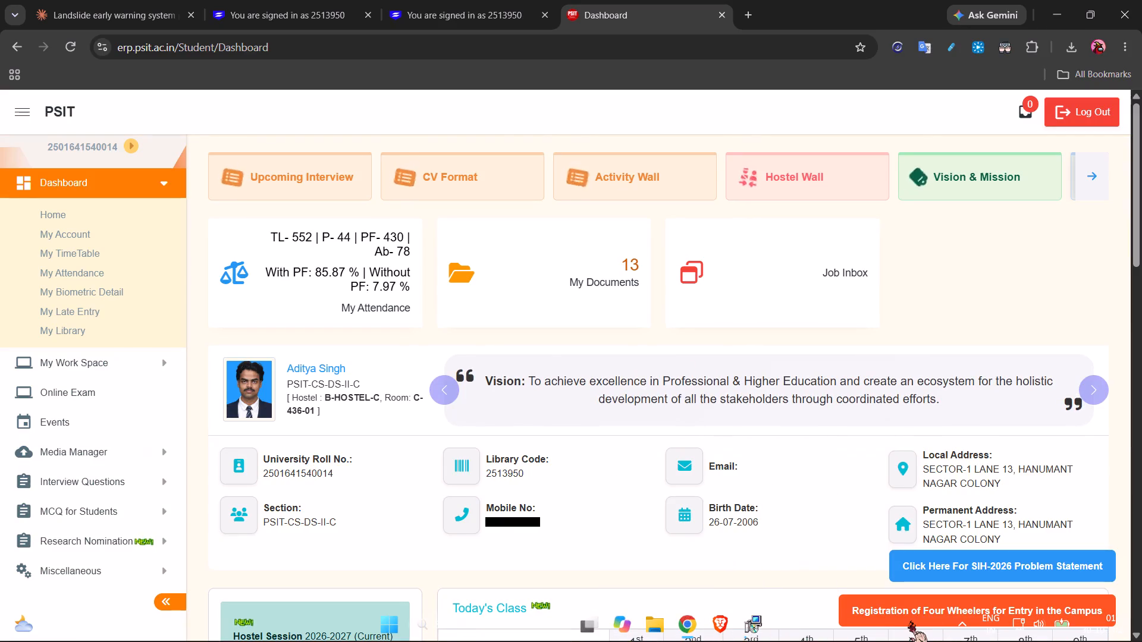
Search Windows for "ku" and open the Kuro app.
{"action": "type", "text": "ku"}
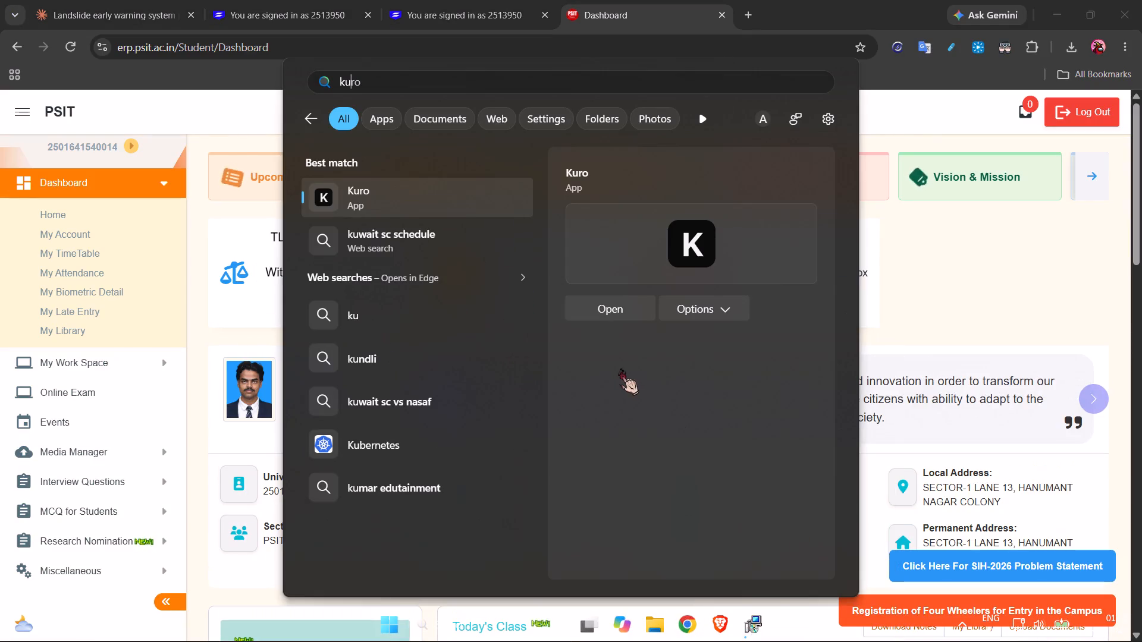
{"action": "left_click", "coordinate": [623, 308]}
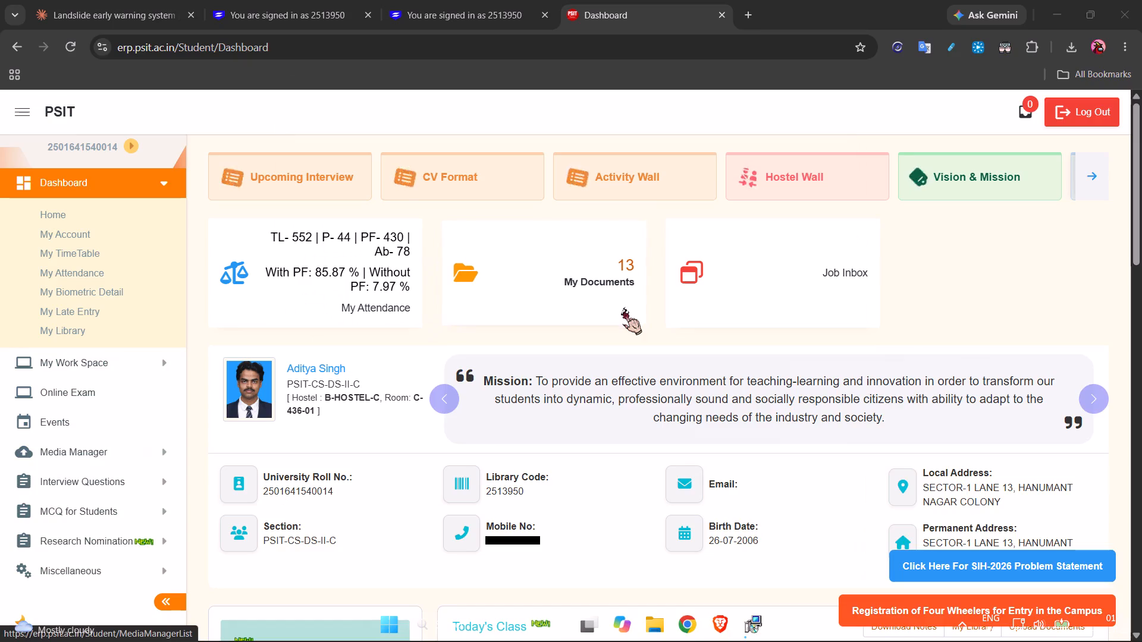